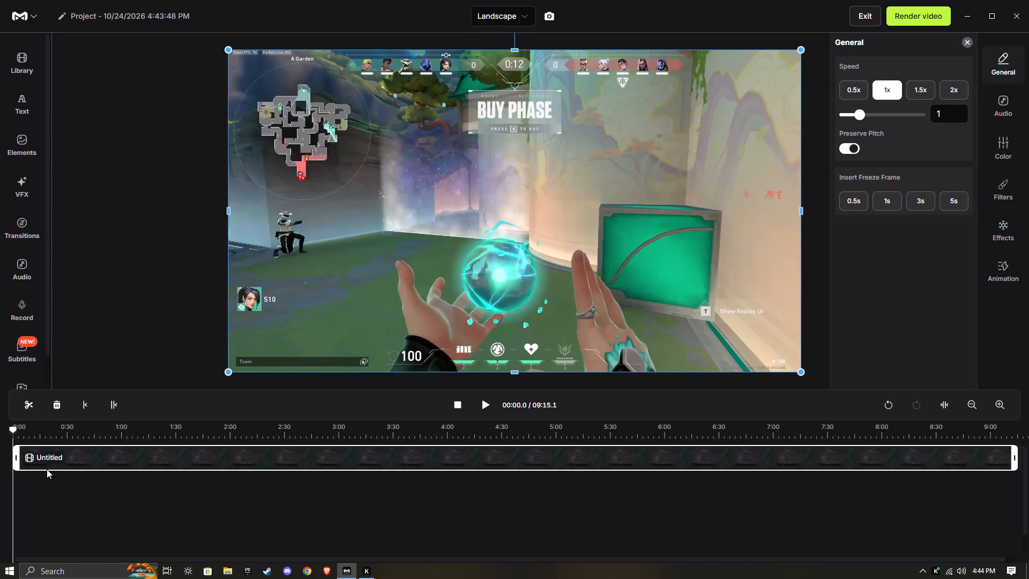
Scrub through the gameplay clip to find the start of the wanted footage and split it at 02:30.6.
{"action": "left_click", "coordinate": [485, 407]}
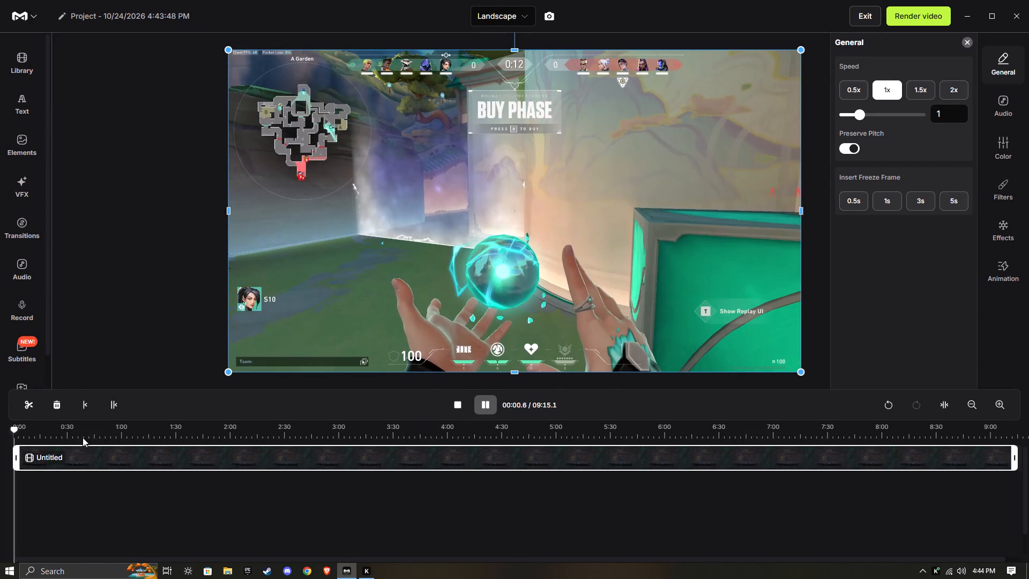
{"action": "left_click_drag", "start_coordinate": [33, 435], "coordinate": [46, 436]}
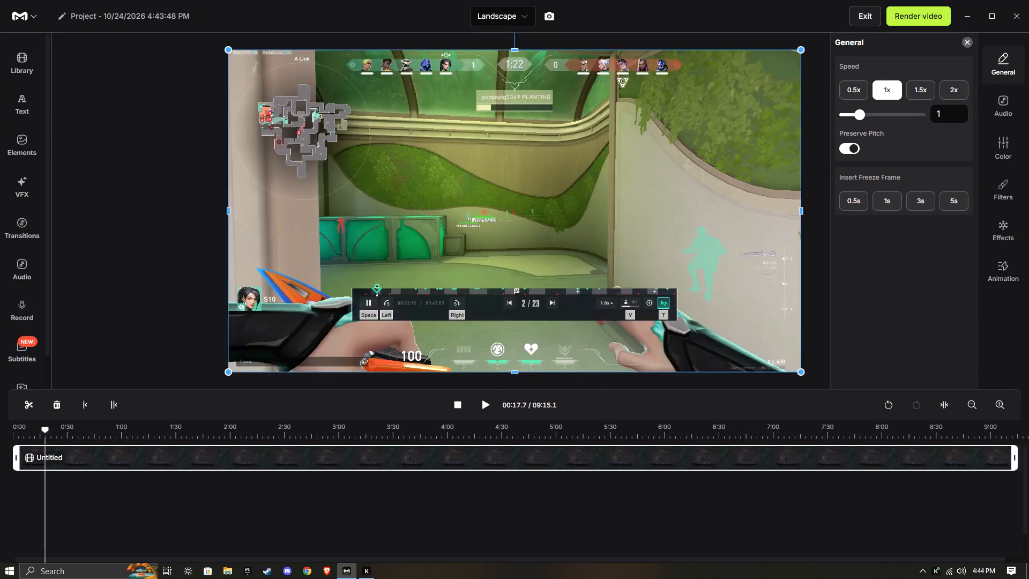
{"action": "left_click_drag", "start_coordinate": [46, 436], "coordinate": [56, 437]}
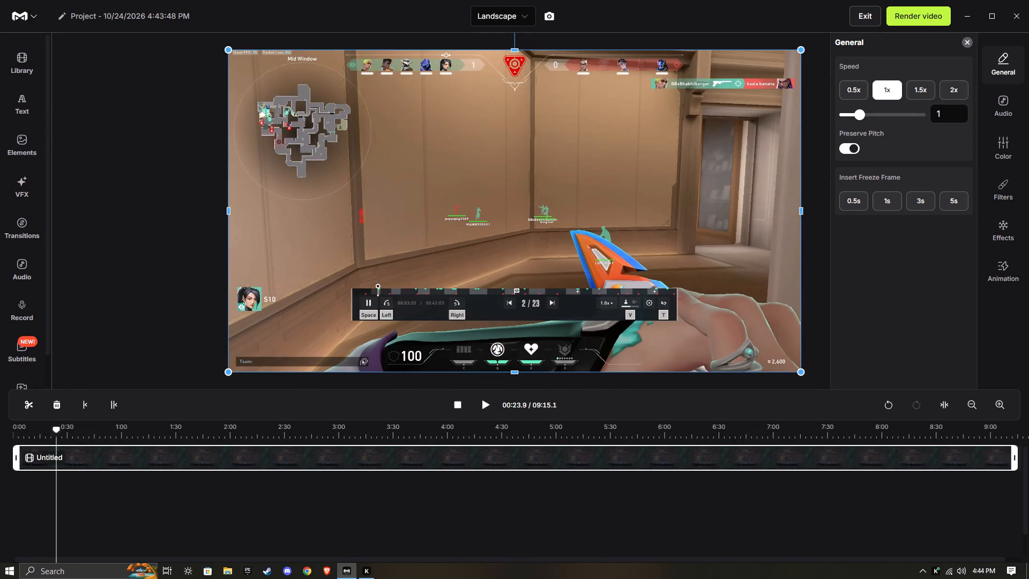
{"action": "left_click_drag", "start_coordinate": [56, 437], "coordinate": [100, 437]}
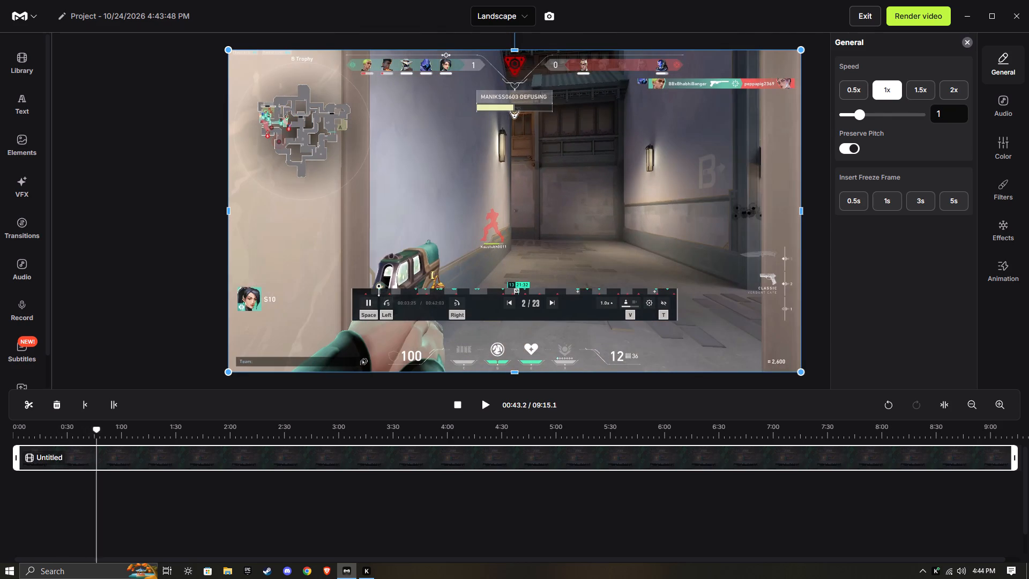
{"action": "left_click_drag", "start_coordinate": [100, 437], "coordinate": [189, 441]}
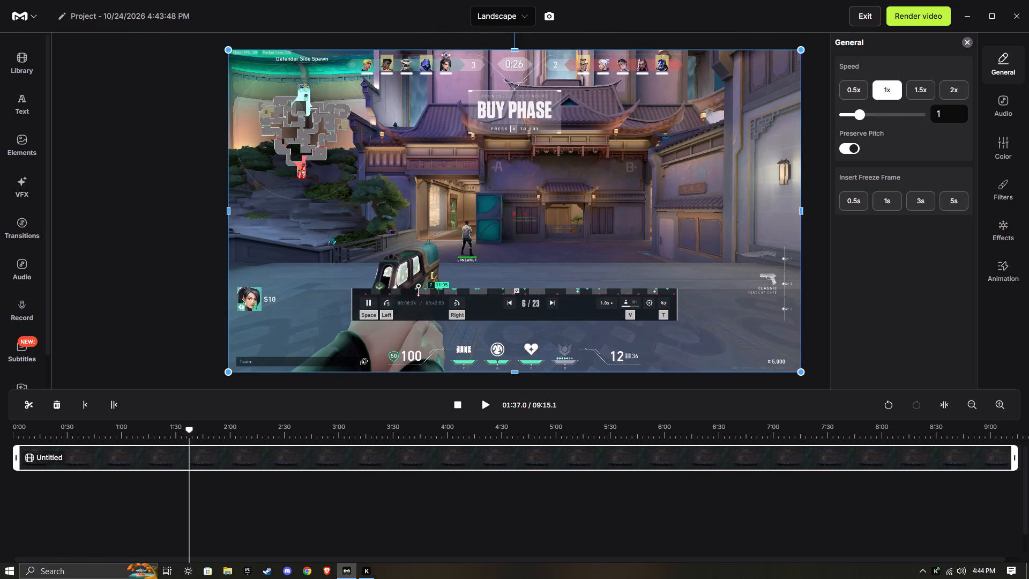
{"action": "left_click_drag", "start_coordinate": [189, 441], "coordinate": [206, 437]}
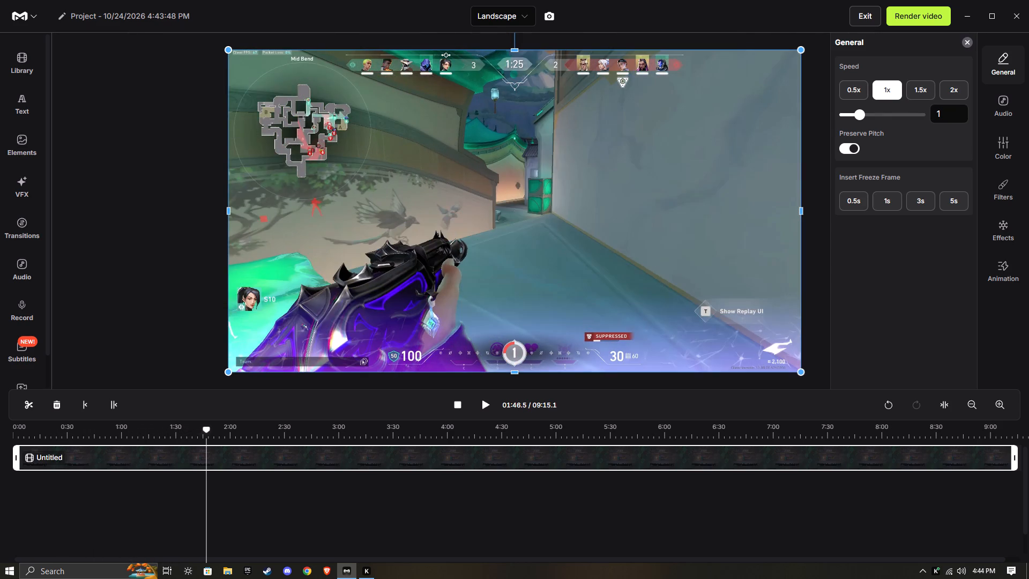
{"action": "left_click_drag", "start_coordinate": [206, 437], "coordinate": [239, 436]}
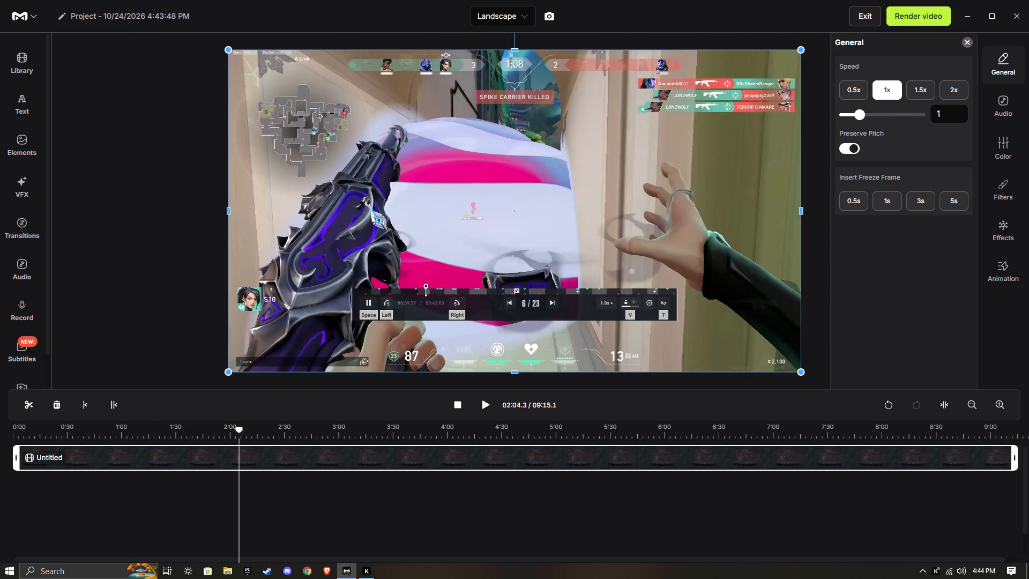
{"action": "left_click_drag", "start_coordinate": [239, 436], "coordinate": [284, 436]}
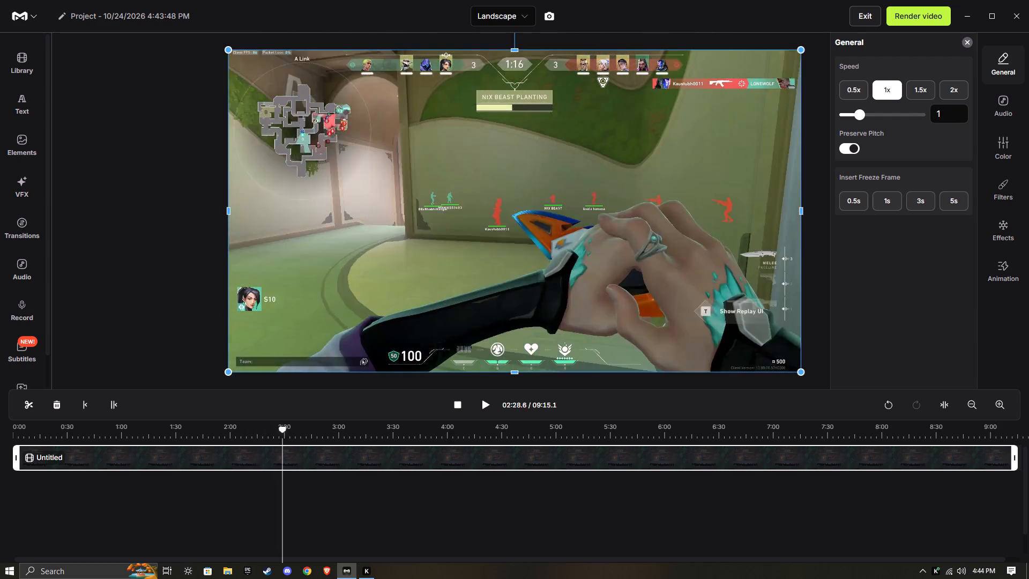
{"action": "left_click_drag", "start_coordinate": [284, 436], "coordinate": [287, 436]}
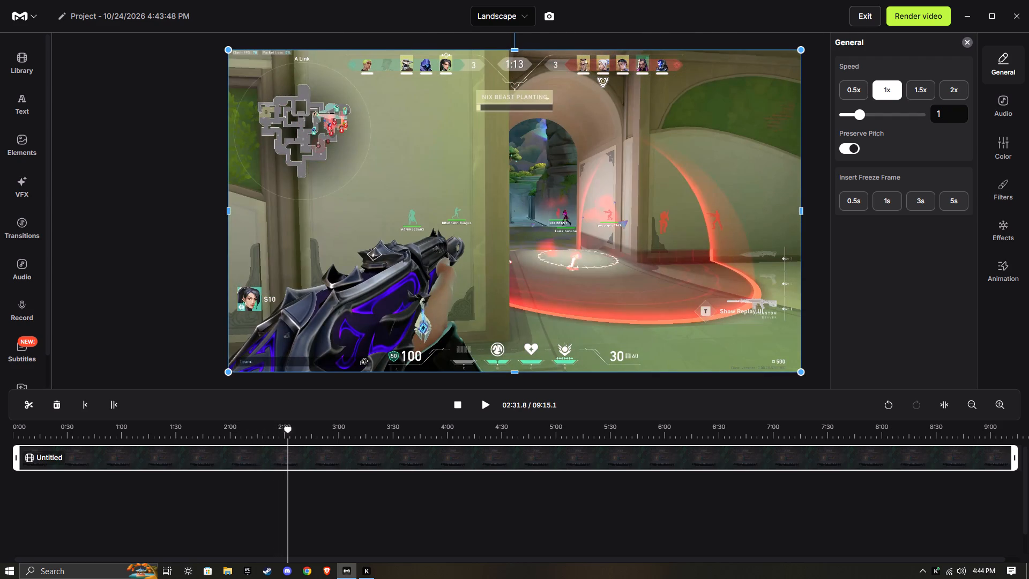
{"action": "left_click_drag", "start_coordinate": [287, 436], "coordinate": [286, 436]}
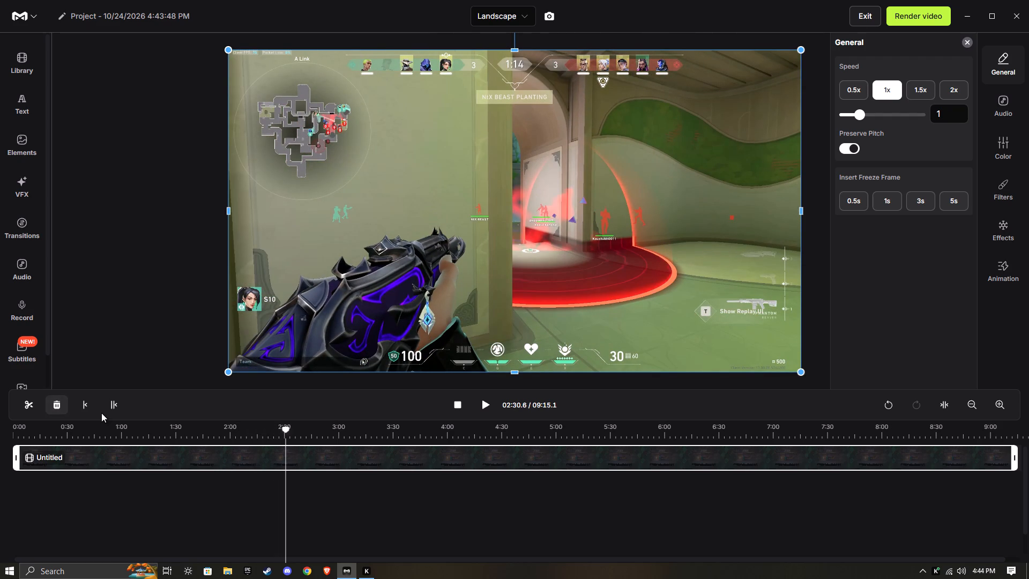
{"action": "key", "text": "s"}
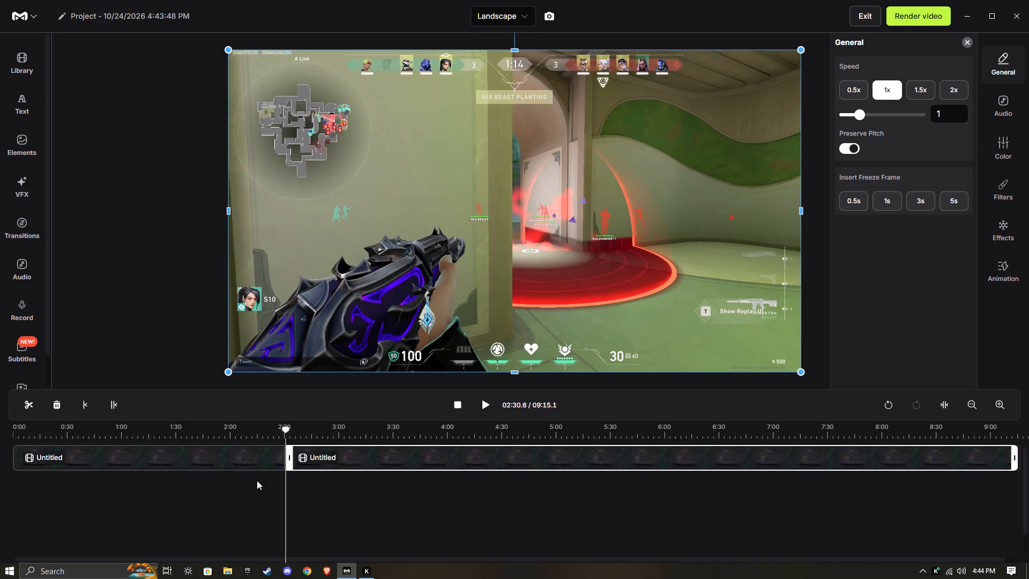
Delete the opening segment before the split and move the remaining clip to the start of the timeline.
{"action": "left_click", "coordinate": [199, 456]}
{"action": "key", "text": "Delete"}
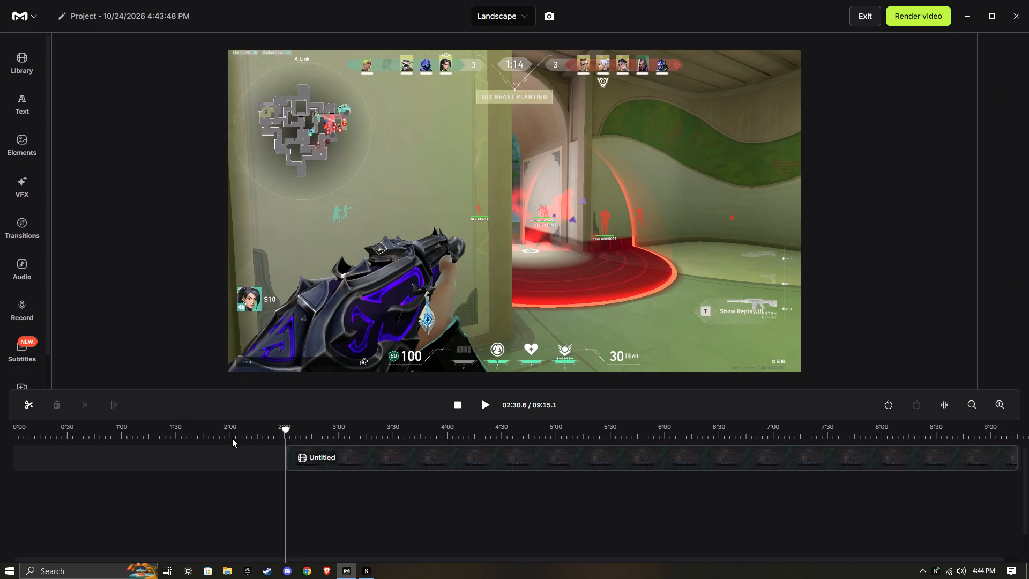
{"action": "left_click_drag", "start_coordinate": [404, 462], "coordinate": [132, 458]}
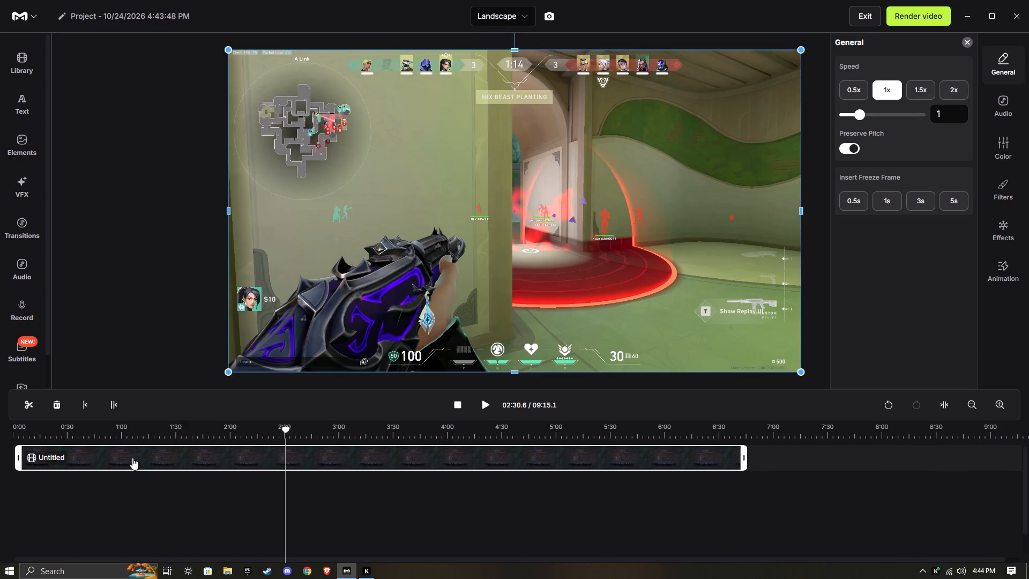
{"action": "left_click_drag", "start_coordinate": [132, 458], "coordinate": [132, 458]}
Play the footage from near the start and split the clip at 00:12.7.
{"action": "left_click", "coordinate": [25, 432]}
{"action": "left_click", "coordinate": [22, 432]}
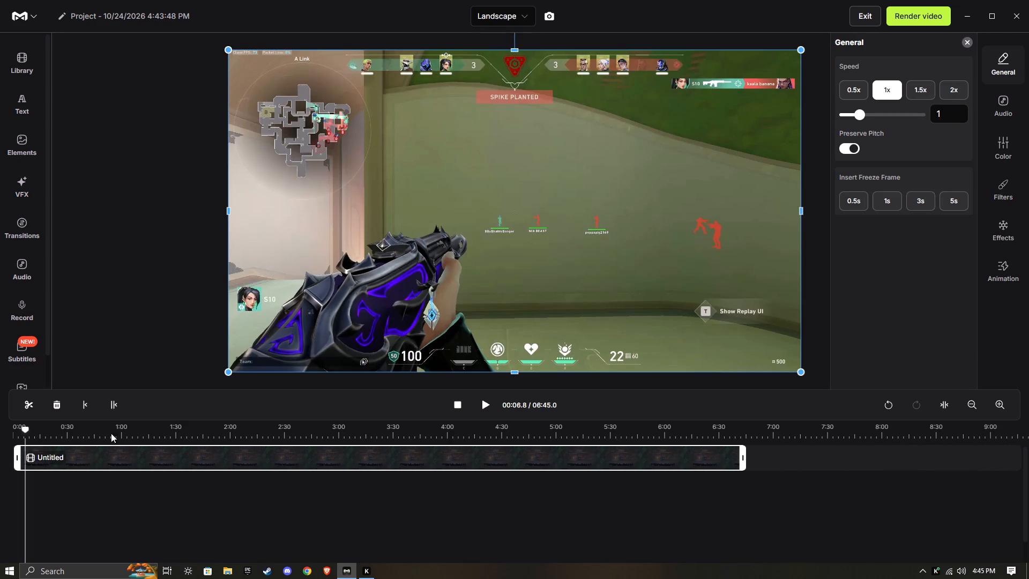
{"action": "left_click", "coordinate": [491, 403]}
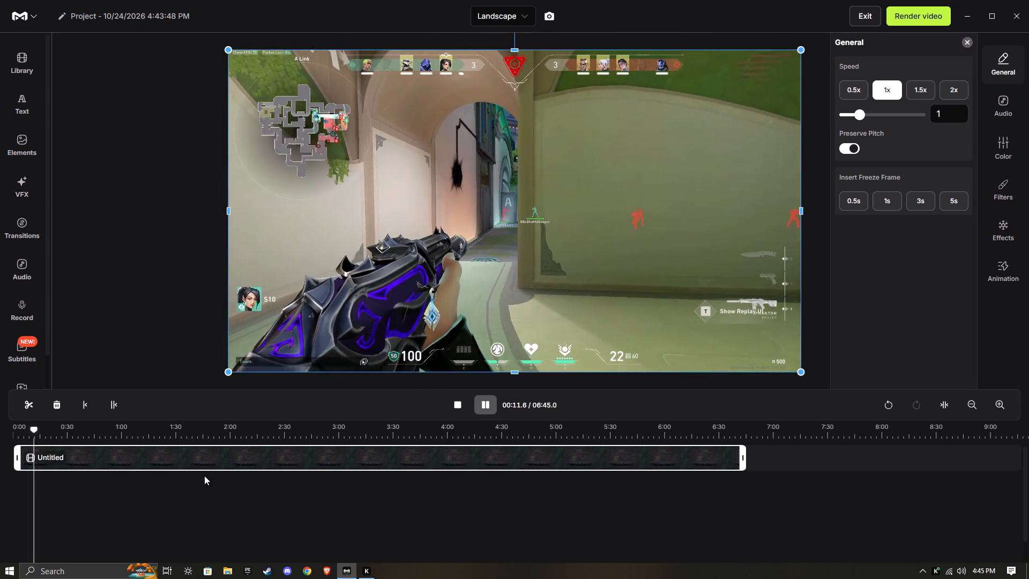
{"action": "key", "text": "space"}
{"action": "type", "text": "s"}
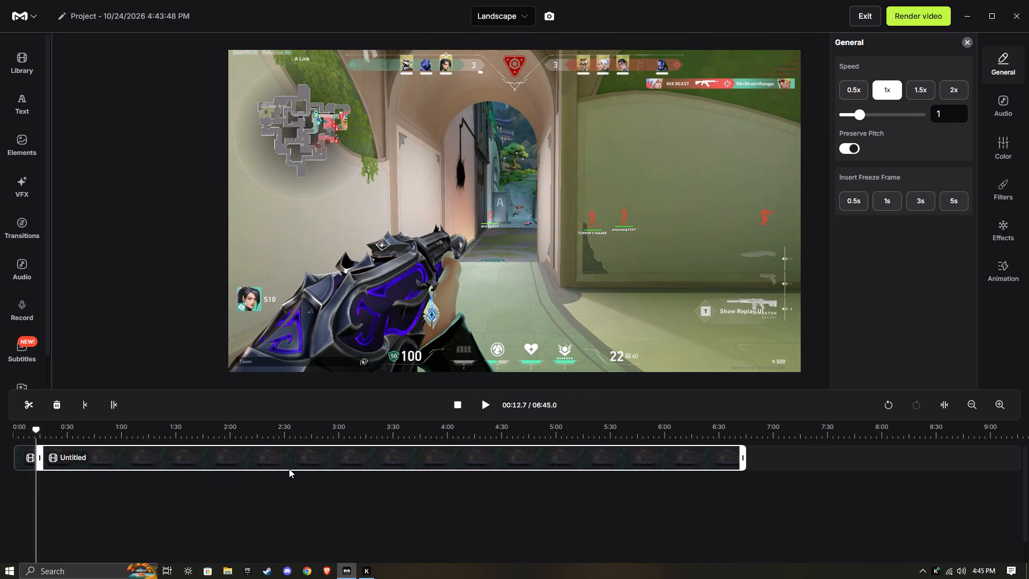
Delete the short first segment and move the remaining clip back to the start of the timeline.
{"action": "left_click", "coordinate": [26, 455]}
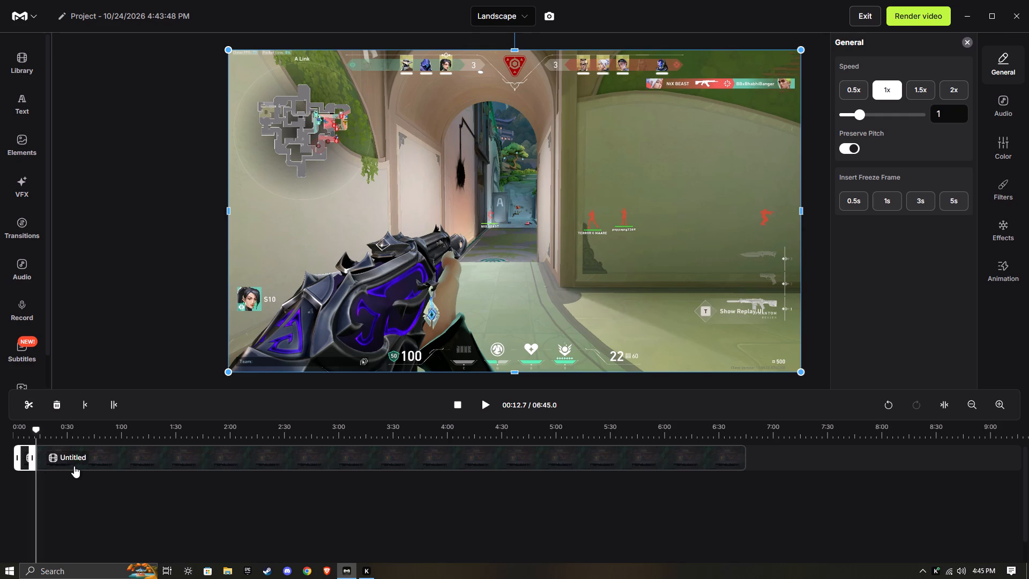
{"action": "key", "text": "Delete"}
{"action": "left_click_drag", "start_coordinate": [159, 458], "coordinate": [137, 457]}
{"action": "left_click", "coordinate": [16, 436]}
{"action": "key", "text": "space"}
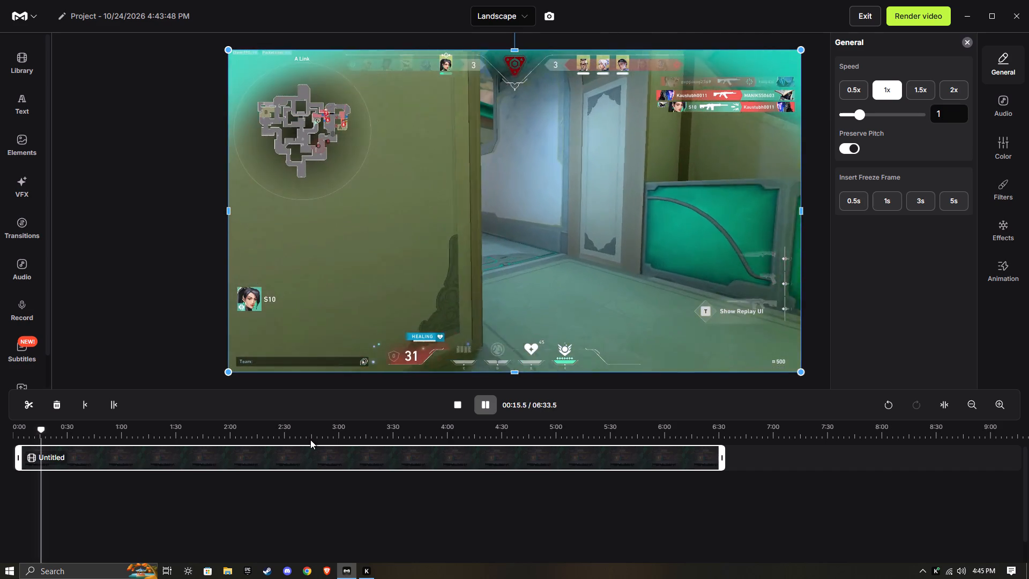
{"action": "key", "text": "Tab"}
{"action": "key", "text": "Tab"}
{"action": "key", "text": "Tab"}
{"action": "key", "text": "Tab"}
{"action": "key", "text": "Tab"}
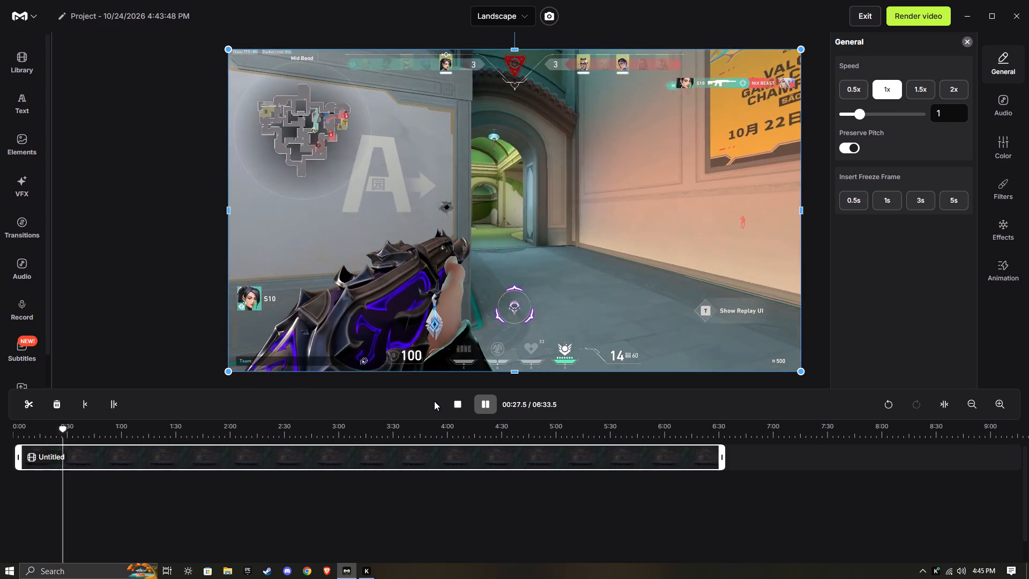
{"action": "key", "text": "space"}
{"action": "key", "text": "space"}
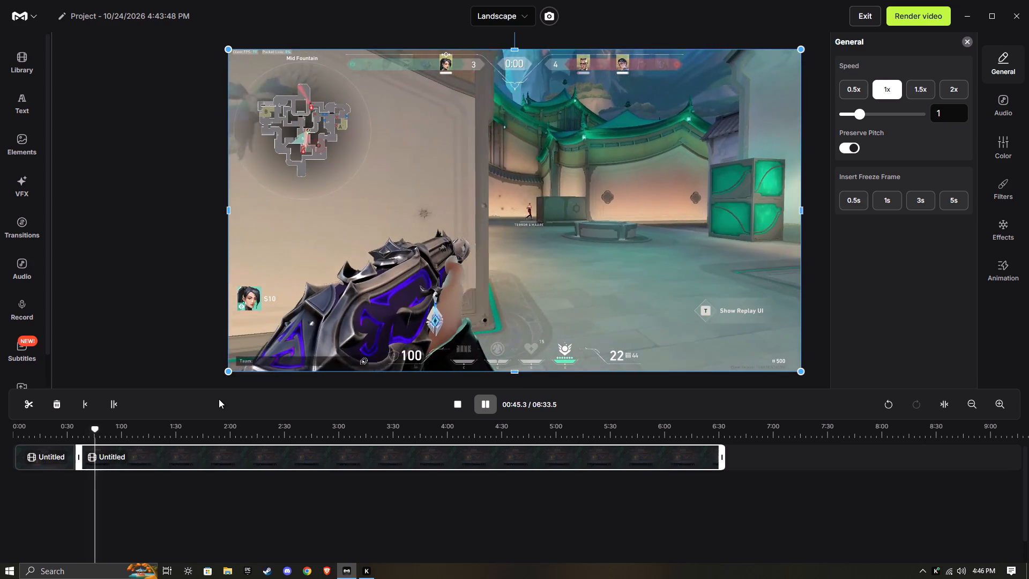
{"action": "key", "text": "space"}
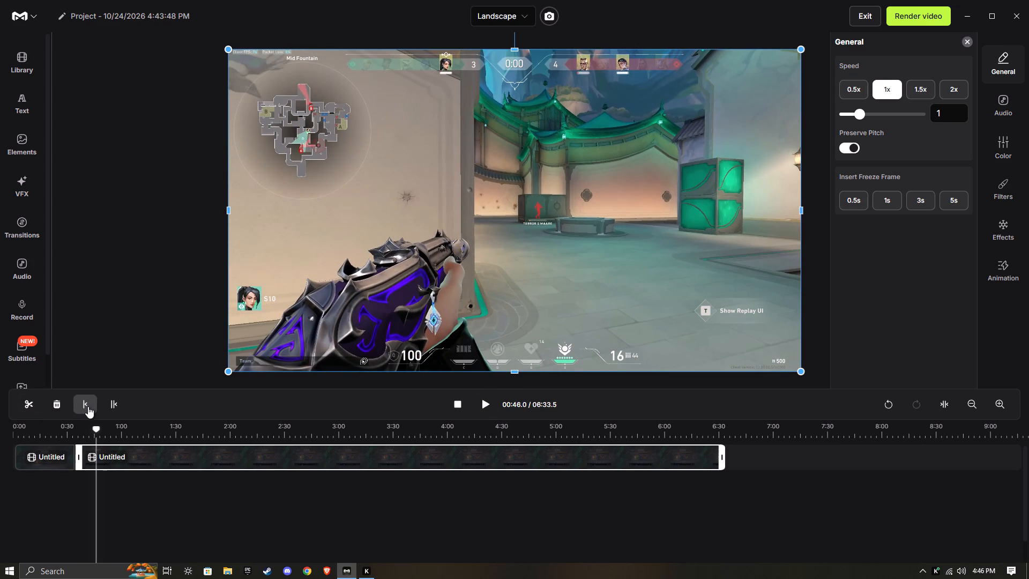
{"action": "key", "text": "s"}
Play on into the following round's footage and split the clip at 00:59.3.
{"action": "key", "text": "space"}
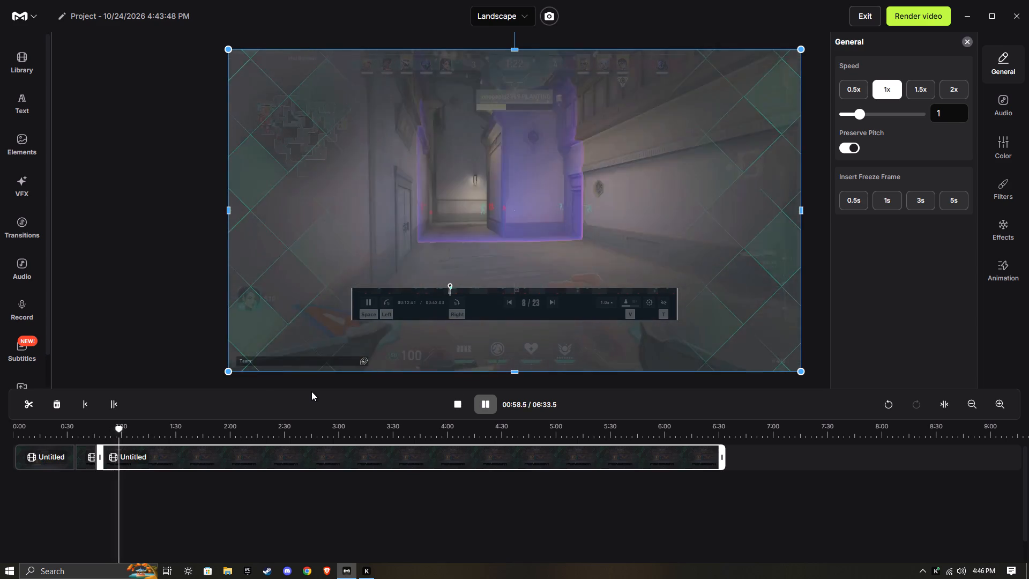
{"action": "key", "text": "space"}
{"action": "key", "text": "s"}
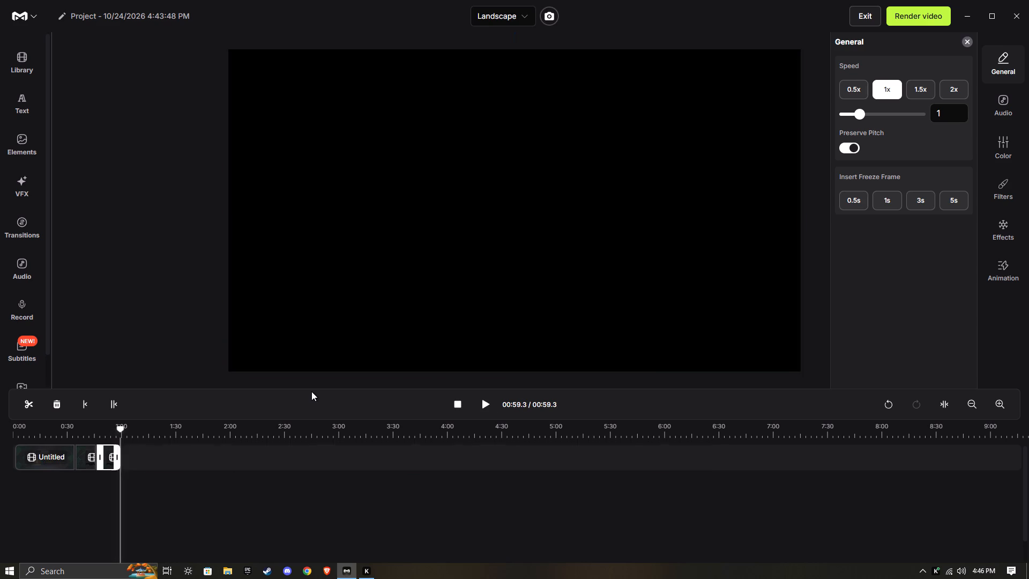
Delete the segment between 00:46.0 and 00:59.3 and move the remaining clip over to close the gap.
{"action": "left_click", "coordinate": [105, 454]}
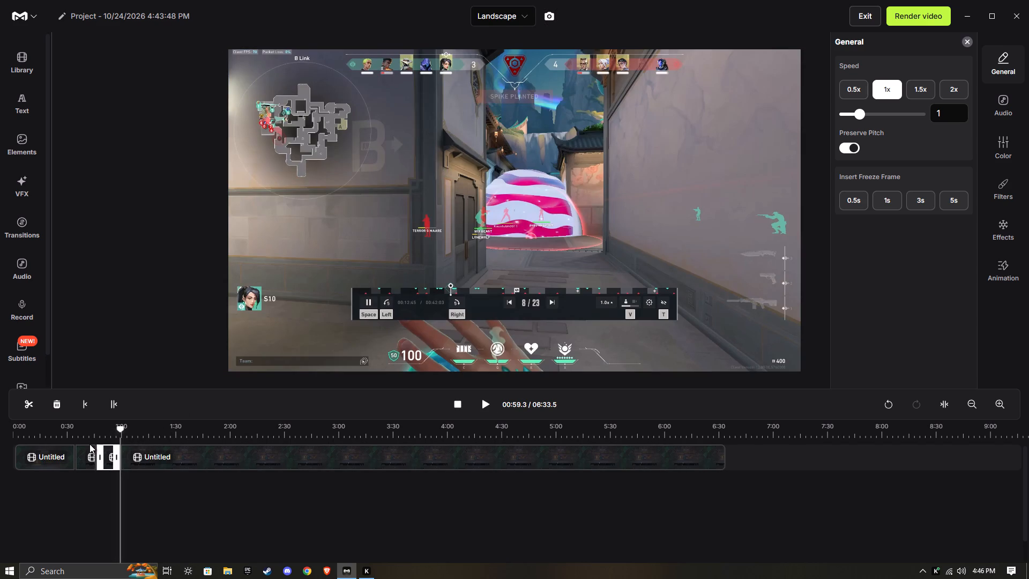
{"action": "key", "text": "Delete"}
{"action": "left_click_drag", "start_coordinate": [150, 457], "coordinate": [128, 462]}
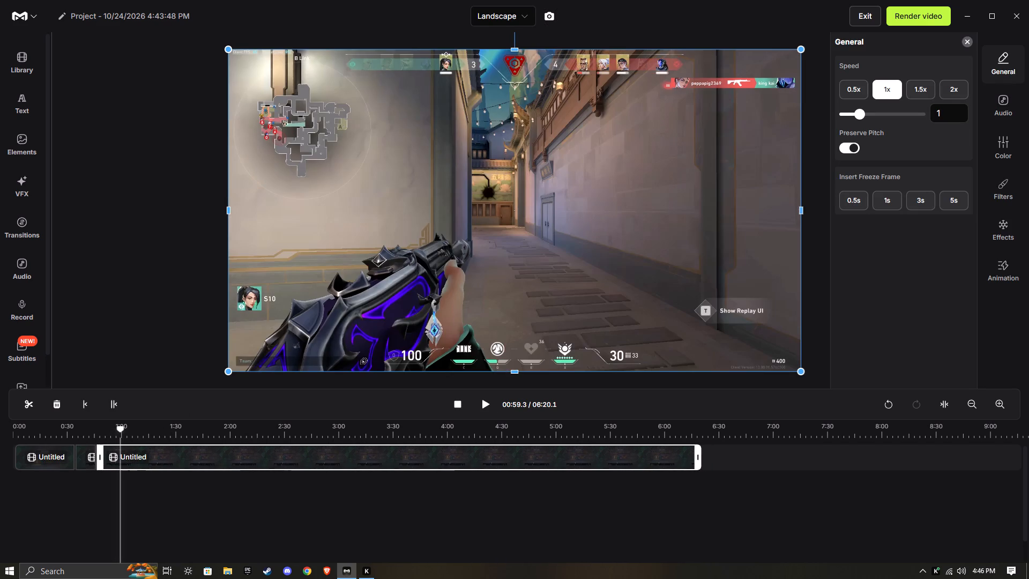
Play the round from the last cut through the Attackers Won screen and split the clip at 01:34.1.
{"action": "left_click", "coordinate": [103, 428]}
{"action": "key", "text": "space"}
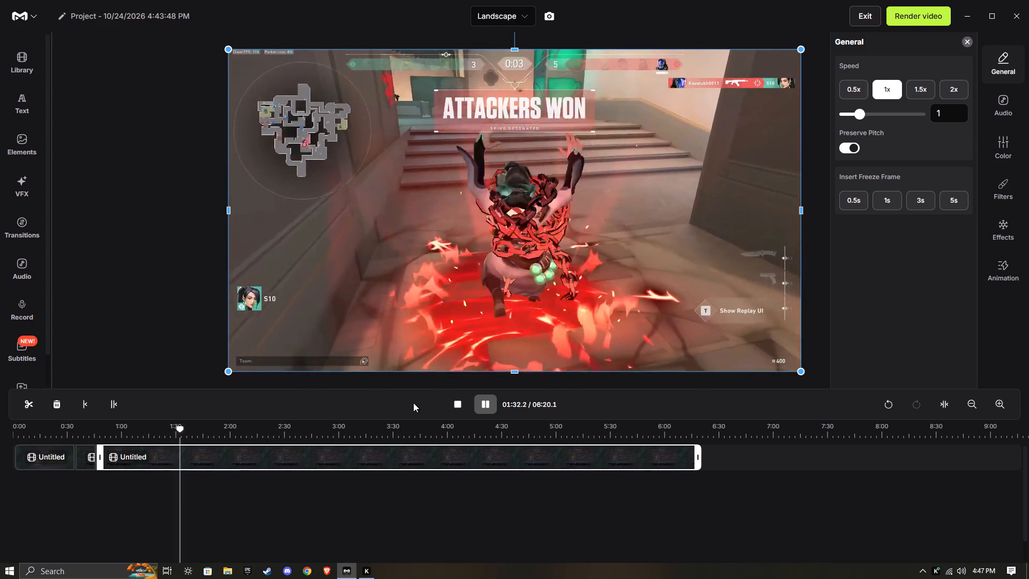
{"action": "key", "text": "space"}
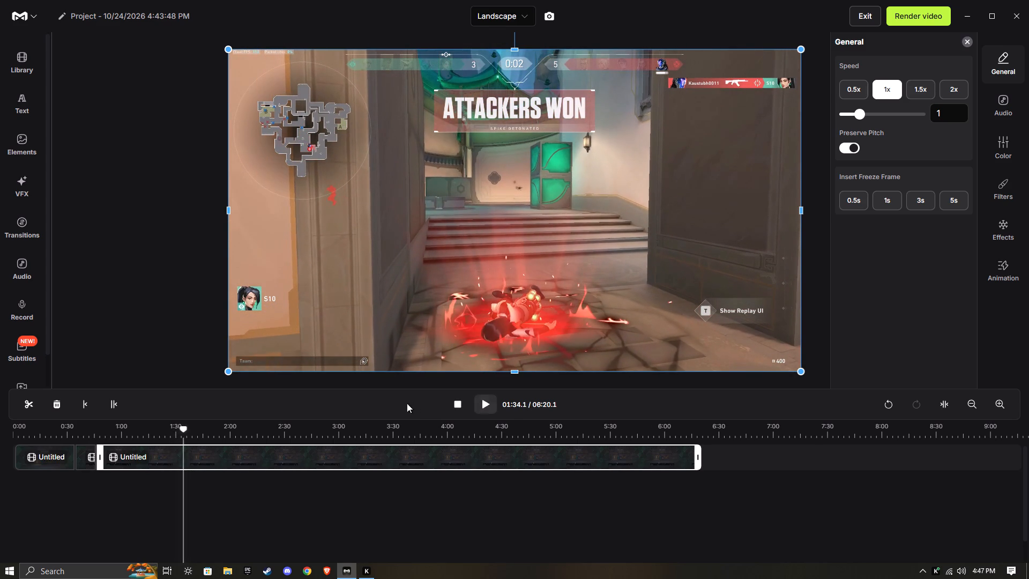
{"action": "key", "text": "s"}
Play and skip ahead through the following round's opening, and split the last clip at 02:02.3.
{"action": "key", "text": "space"}
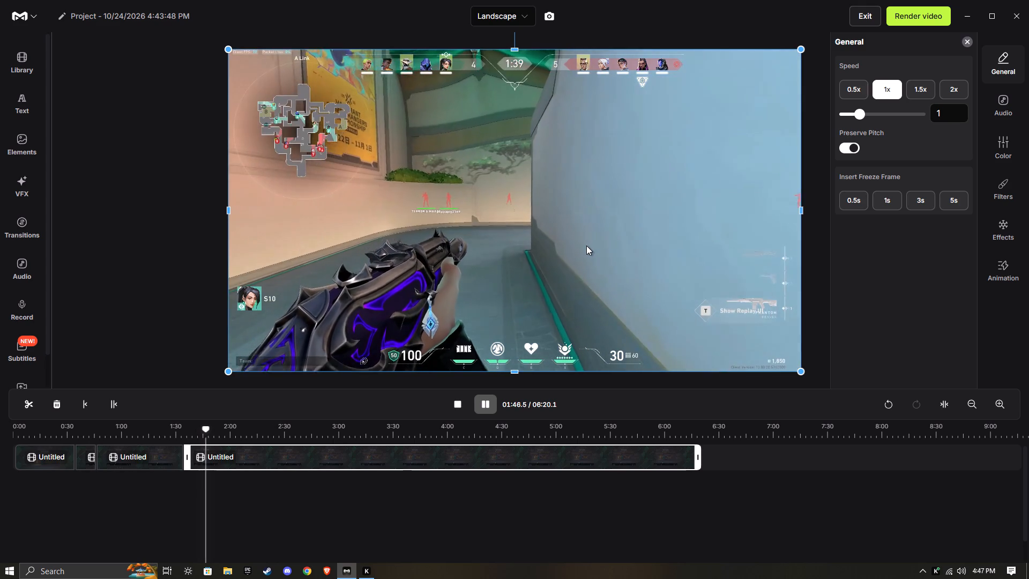
{"action": "key", "text": "Right"}
{"action": "key", "text": "Right"}
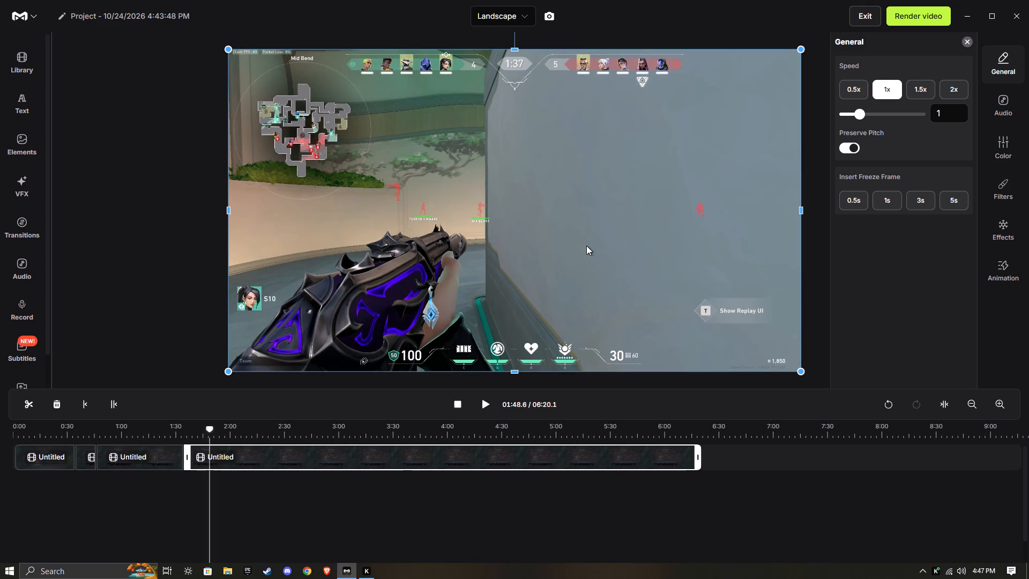
{"action": "key", "text": "Right"}
{"action": "key", "text": "Right"}
{"action": "key", "text": "Right"}
{"action": "key", "text": "Right"}
{"action": "key", "text": "Right"}
{"action": "key", "text": "Right"}
{"action": "key", "text": "Right"}
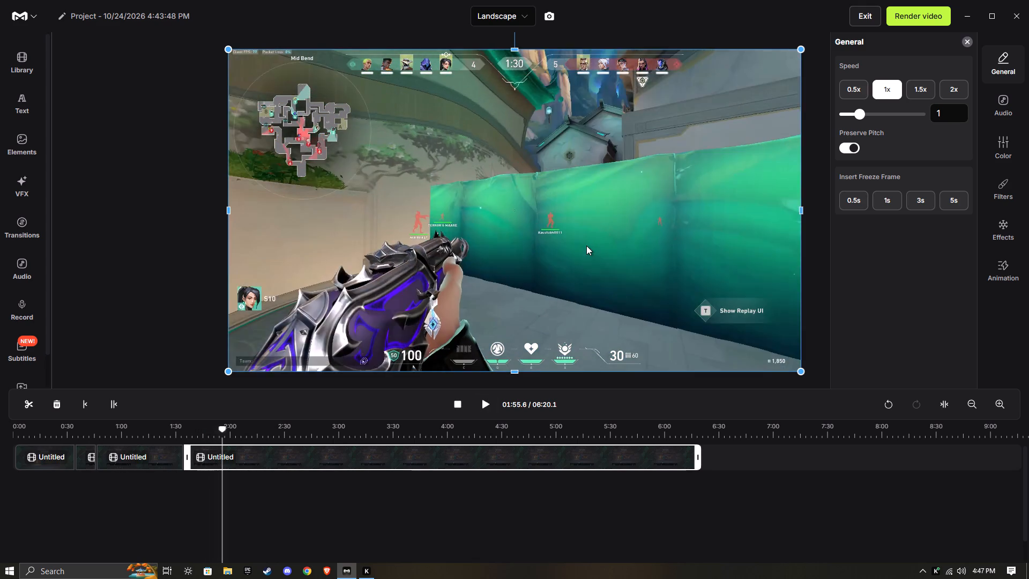
{"action": "key", "text": "Right"}
{"action": "key", "text": "Right"}
{"action": "key", "text": "Right"}
{"action": "key", "text": "space"}
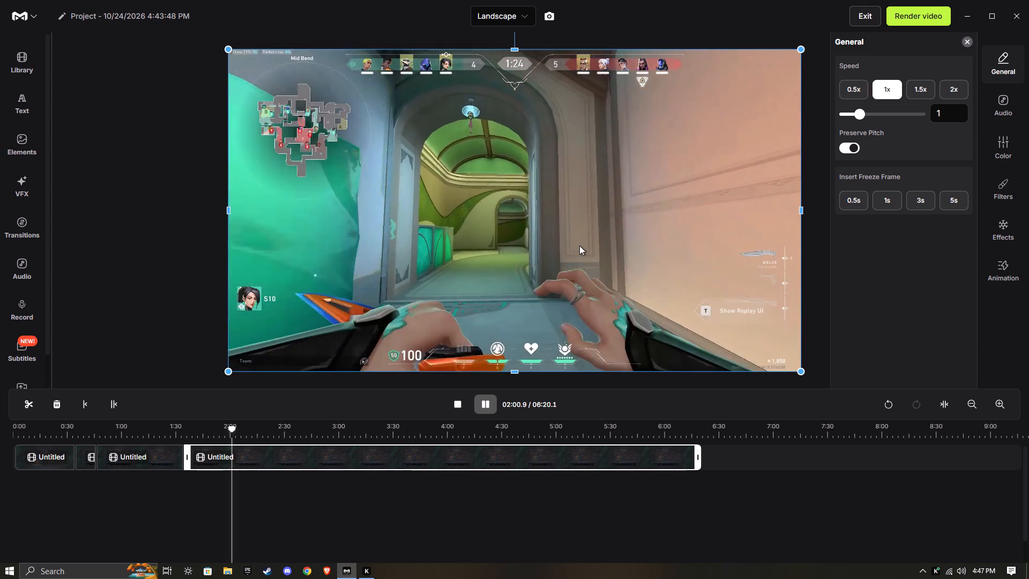
{"action": "key", "text": "s"}
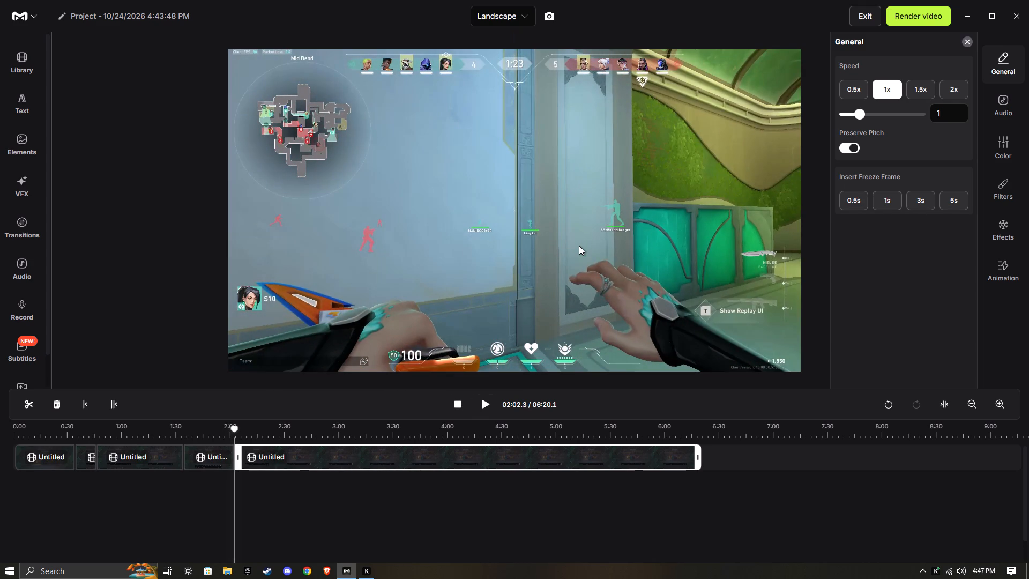
Delete the segment between 01:34.1 and 02:02.3 and move the remaining clip over to close the gap.
{"action": "left_click", "coordinate": [215, 451]}
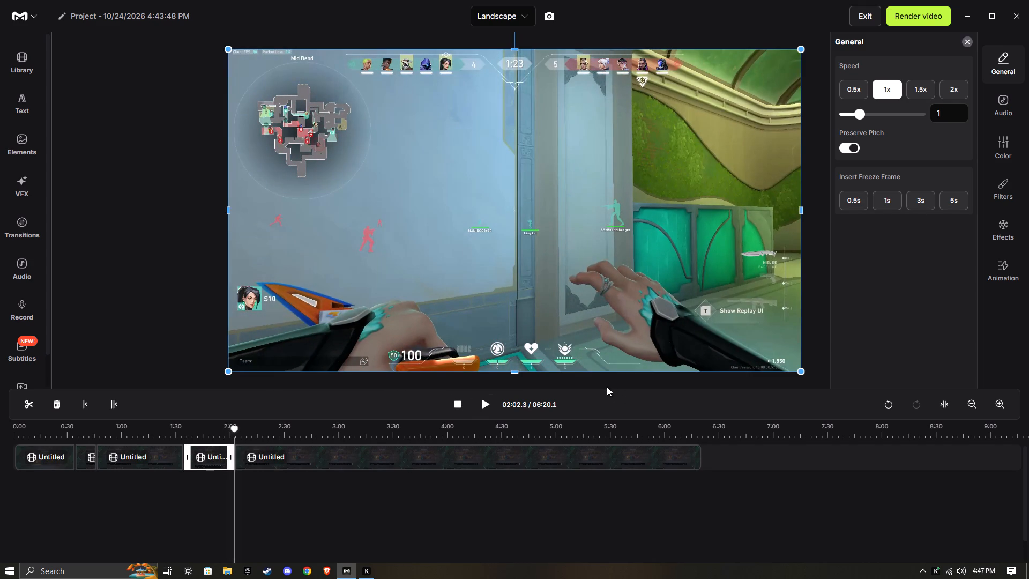
{"action": "key", "text": "Delete"}
{"action": "left_click_drag", "start_coordinate": [331, 450], "coordinate": [285, 454]}
{"action": "left_click_drag", "start_coordinate": [273, 454], "coordinate": [264, 454]}
Play the footage from the new join through the kill at A Link and split the clip at about 01:44.
{"action": "left_click", "coordinate": [187, 436]}
{"action": "key", "text": "space"}
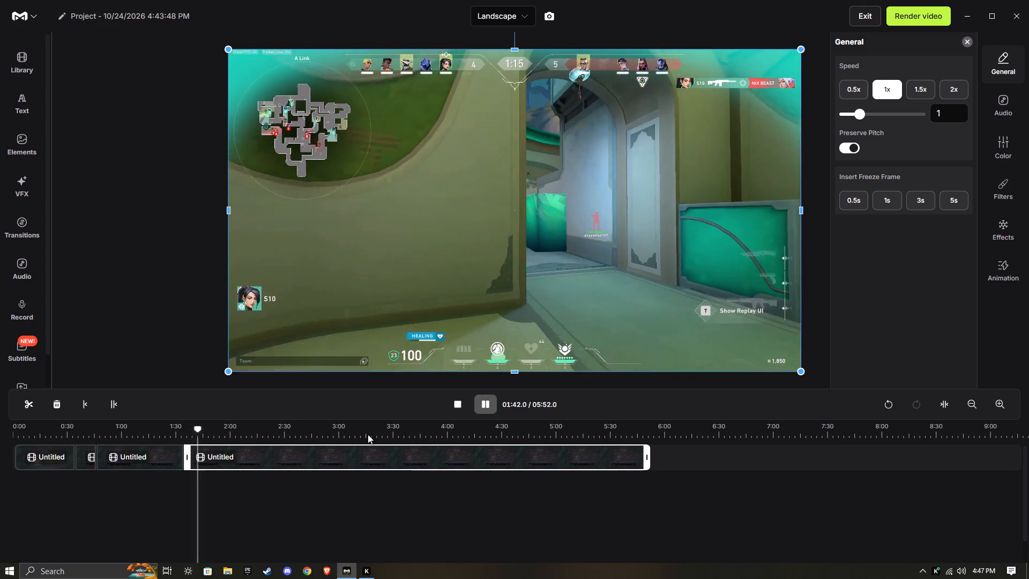
{"action": "key", "text": "space"}
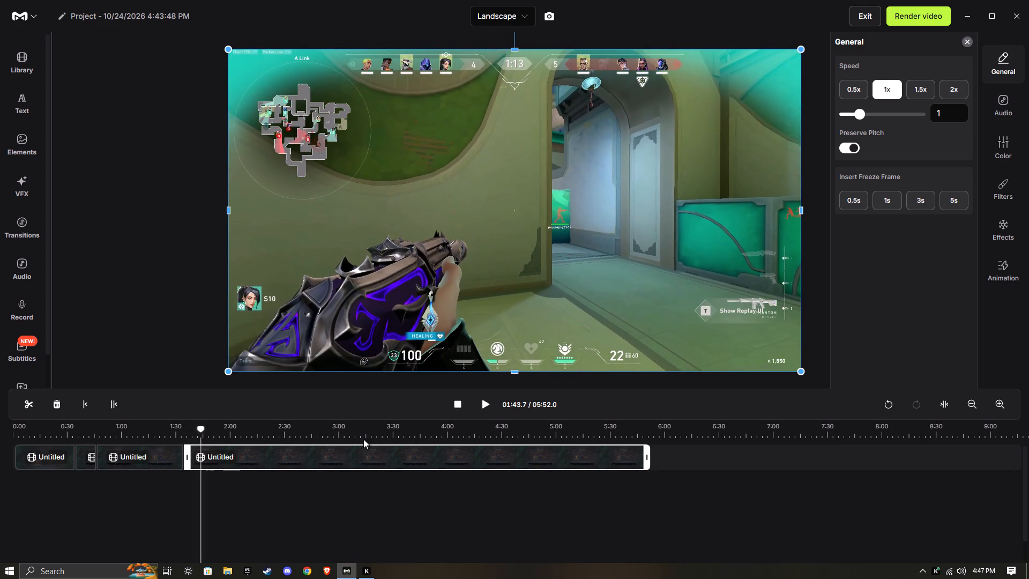
{"action": "key", "text": "space"}
{"action": "key", "text": "space"}
{"action": "type", "text": "s"}
Skip ahead past the transition to the reload at A Link and split the last clip at 01:49.9.
{"action": "key", "text": "space"}
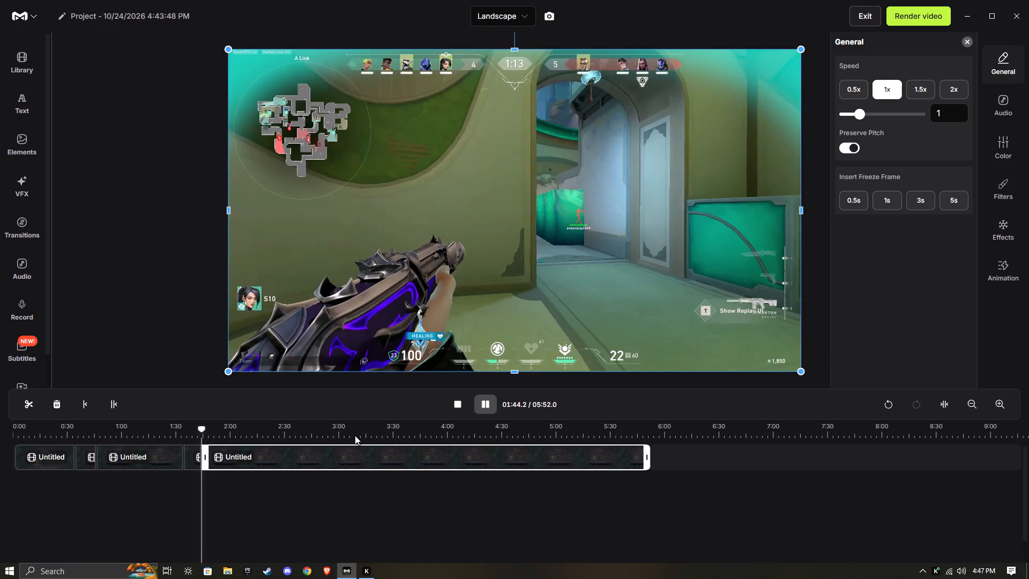
{"action": "key", "text": "Right"}
{"action": "key", "text": "Right"}
{"action": "key", "text": "Right"}
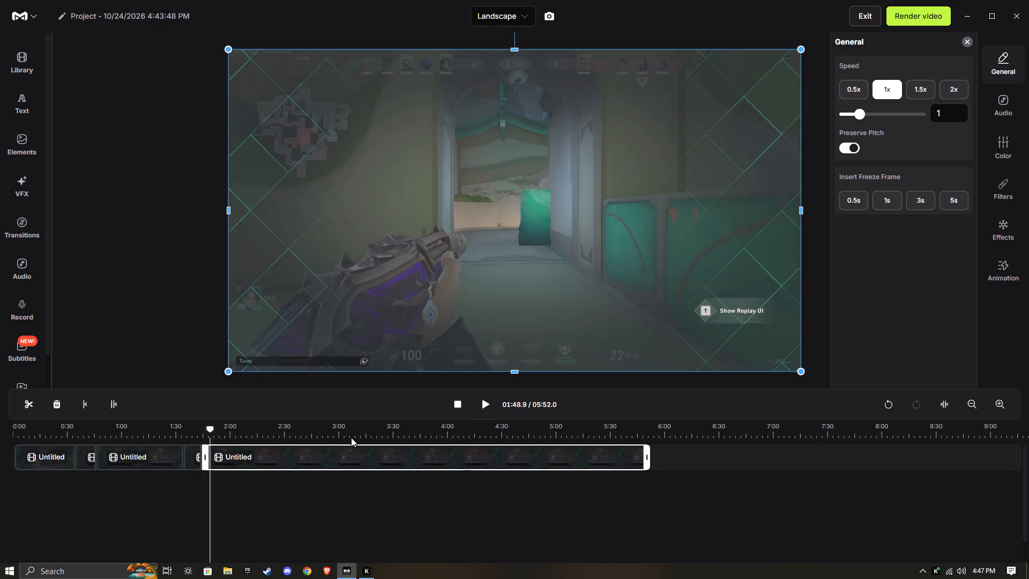
{"action": "key", "text": "Right"}
{"action": "key", "text": "Right"}
{"action": "key", "text": "Right"}
{"action": "key", "text": "Right"}
{"action": "key", "text": "Left"}
{"action": "key", "text": "Left"}
{"action": "key", "text": "Left"}
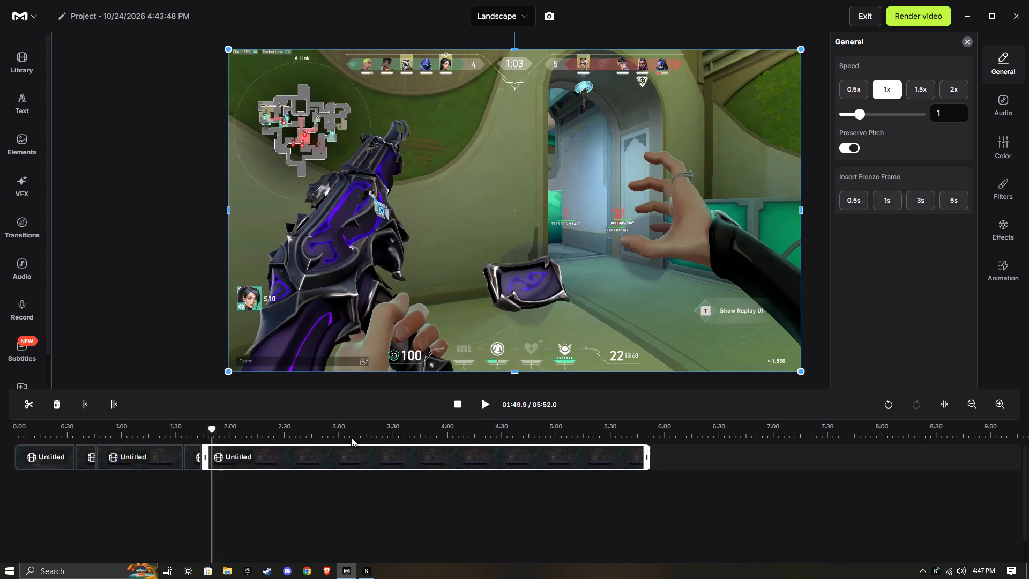
{"action": "key", "text": "s"}
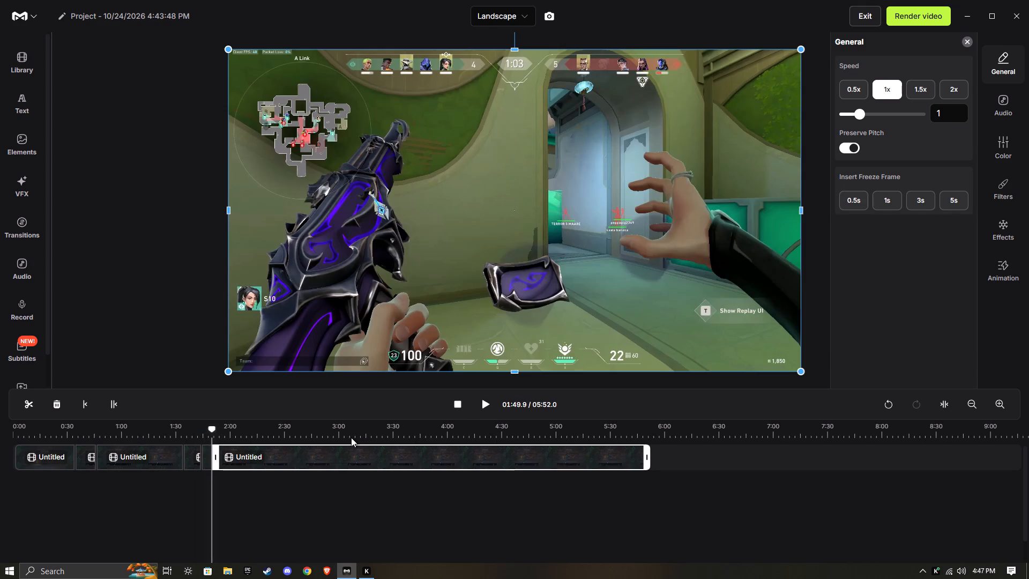
Delete the short segment between about 01:44 and 01:49.9 and move the remaining clip over to close the gap.
{"action": "left_click", "coordinate": [237, 494]}
{"action": "left_click", "coordinate": [242, 460]}
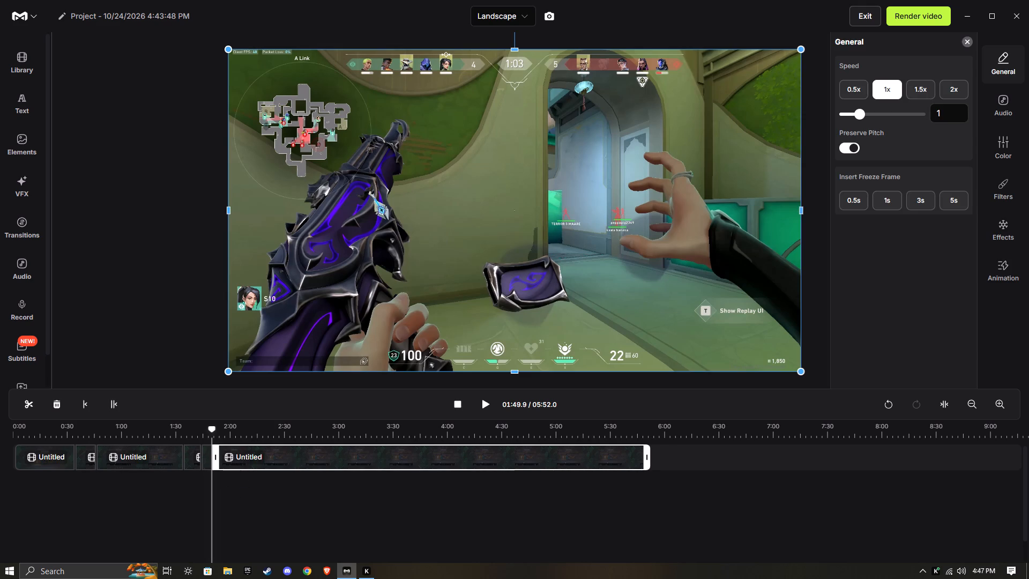
{"action": "left_click", "coordinate": [208, 455]}
{"action": "left_click", "coordinate": [208, 461]}
{"action": "left_click", "coordinate": [205, 466]}
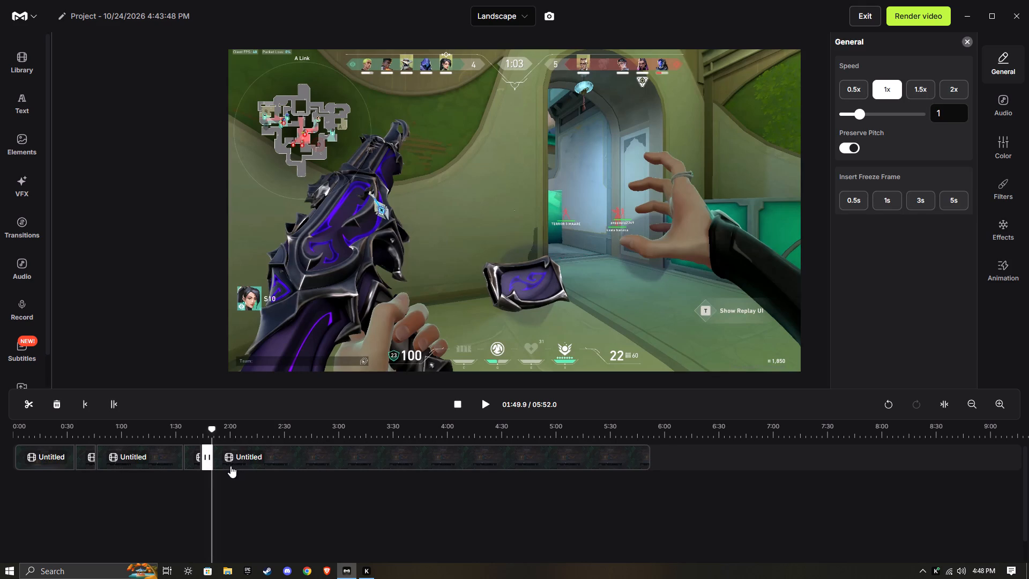
{"action": "scroll", "coordinate": [228, 464], "scroll_direction": "up", "scroll_amount": 5, "text": "ctrl"}
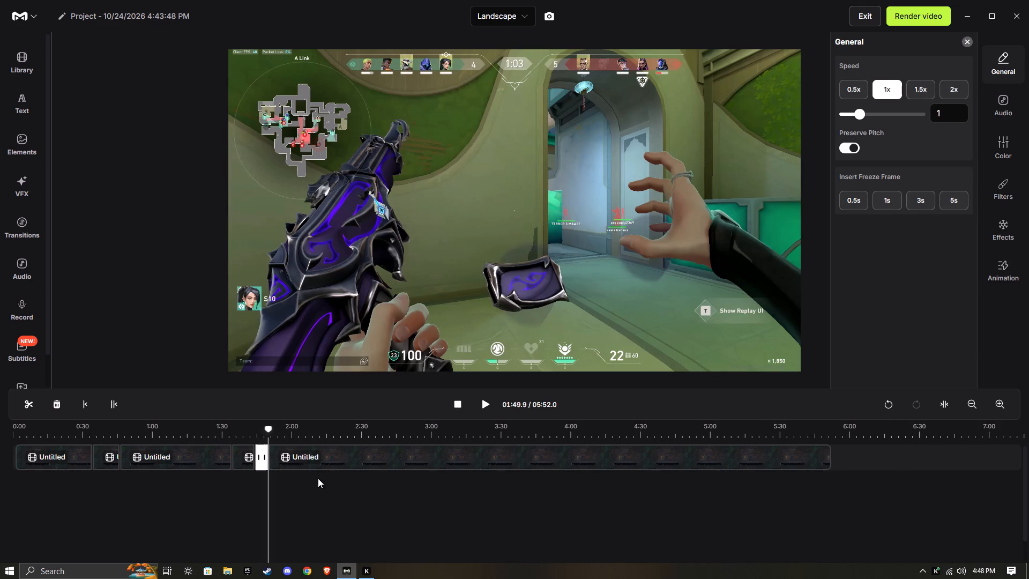
{"action": "key", "text": "Delete"}
{"action": "left_click_drag", "start_coordinate": [349, 463], "coordinate": [335, 464]}
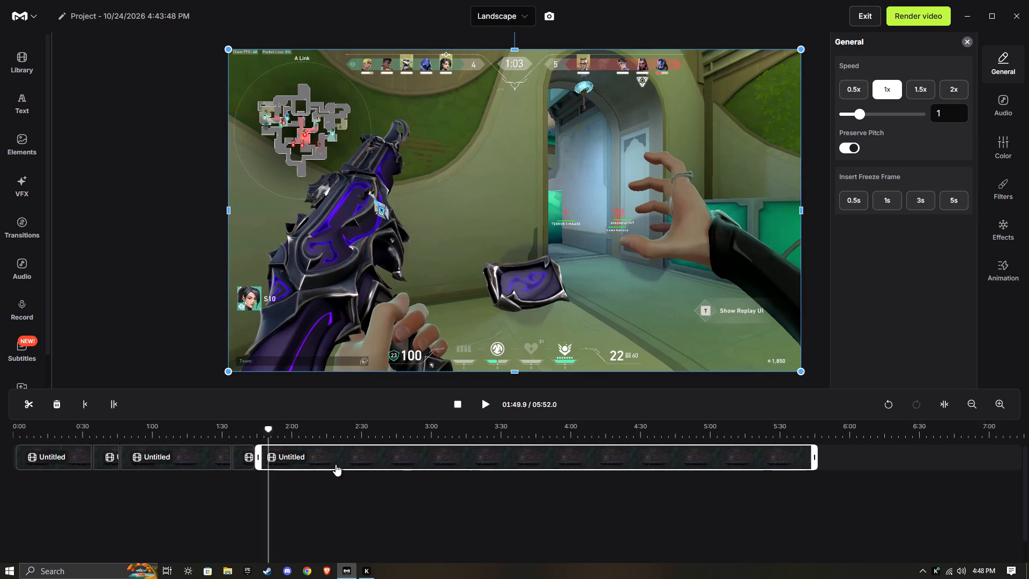
{"action": "left_click_drag", "start_coordinate": [335, 464], "coordinate": [335, 464]}
Play the footage from the new join through the next kill and split the clip at 01:52.5.
{"action": "left_click", "coordinate": [245, 432]}
{"action": "key", "text": "space"}
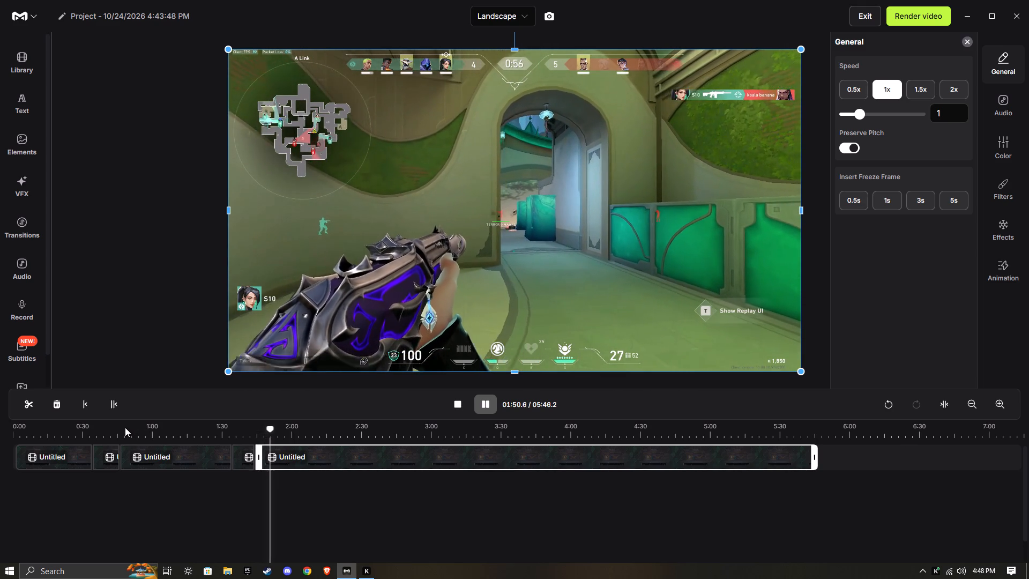
{"action": "key", "text": "space"}
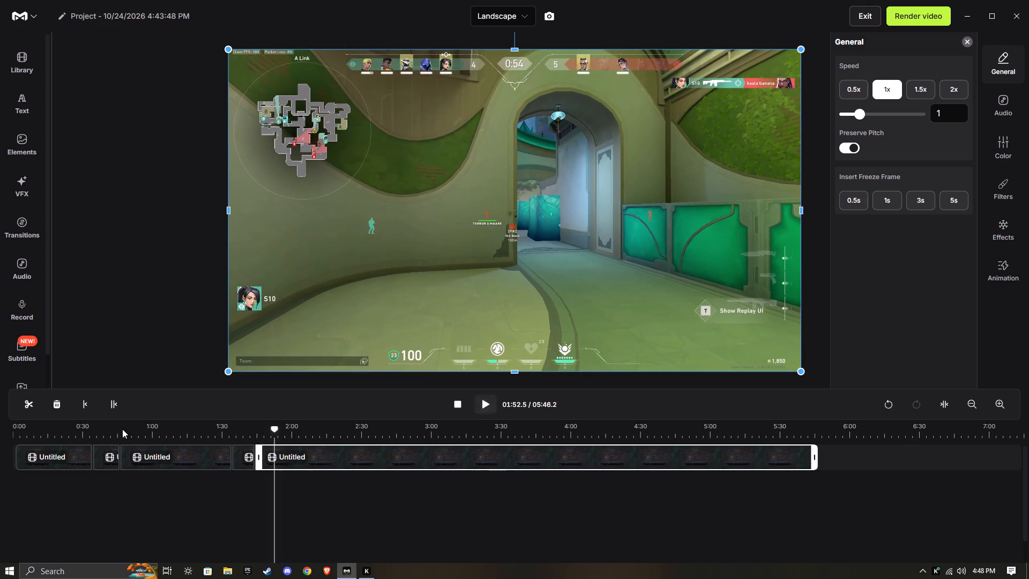
{"action": "key", "text": "s"}
Scan the rest of this round for further action, up to the transition into the following round.
{"action": "key", "text": "space"}
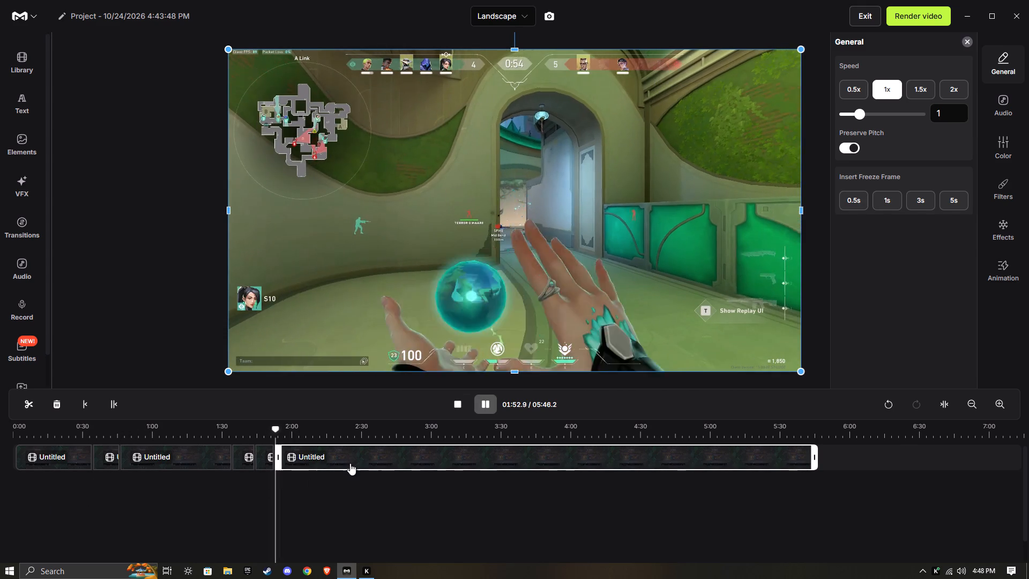
{"action": "left_click_drag", "start_coordinate": [280, 436], "coordinate": [305, 439]}
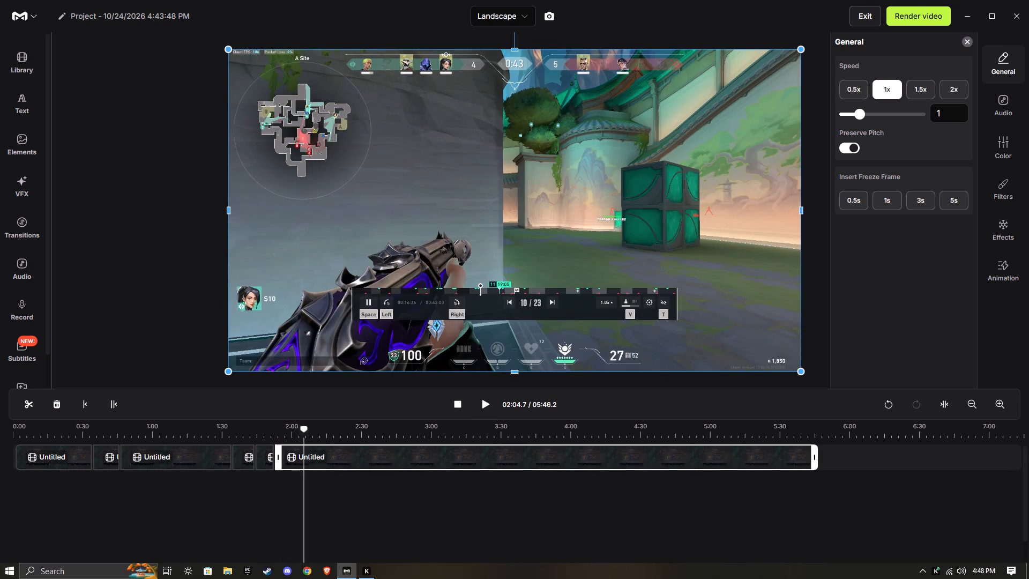
{"action": "left_click_drag", "start_coordinate": [305, 439], "coordinate": [319, 440]}
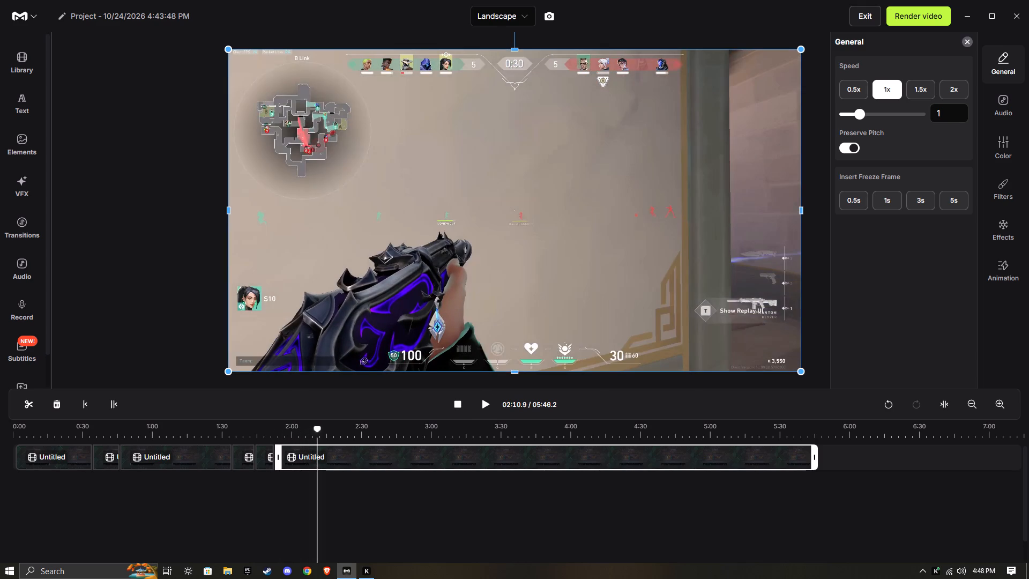
{"action": "left_click_drag", "start_coordinate": [319, 440], "coordinate": [304, 439]}
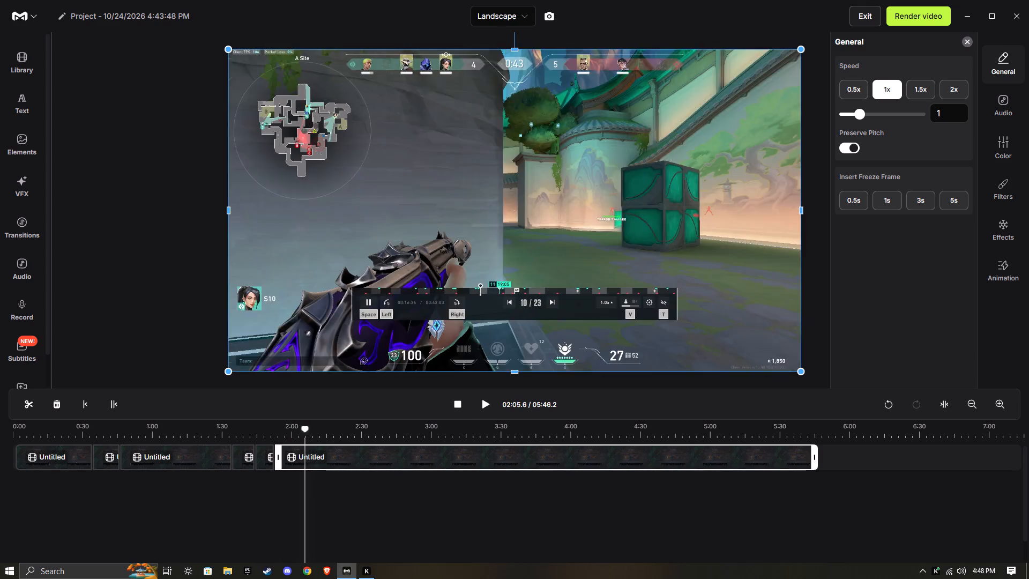
{"action": "left_click_drag", "start_coordinate": [304, 439], "coordinate": [286, 440]}
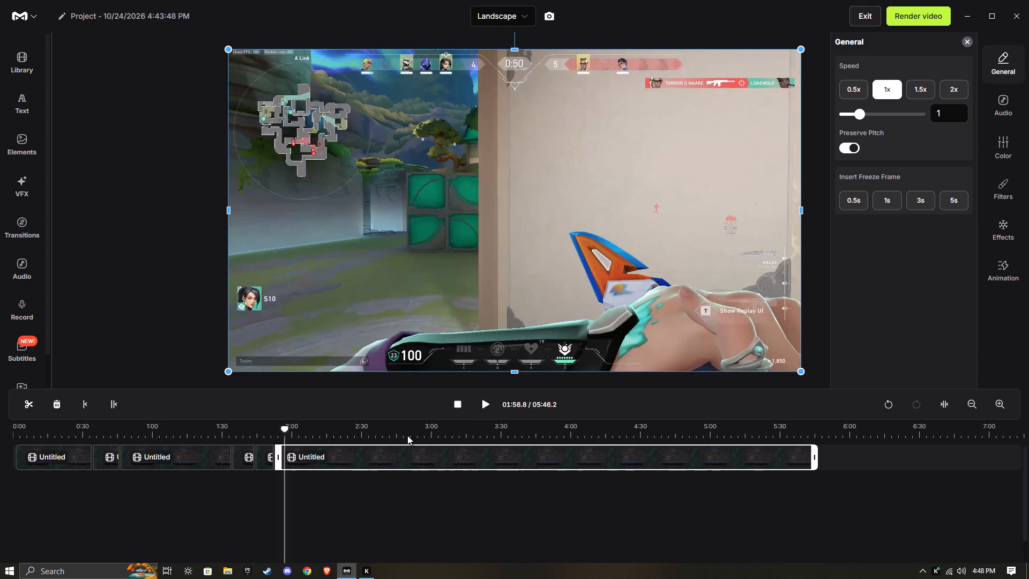
{"action": "key", "text": "Down"}
{"action": "key", "text": "Down"}
{"action": "key", "text": "Down"}
{"action": "key", "text": "Right"}
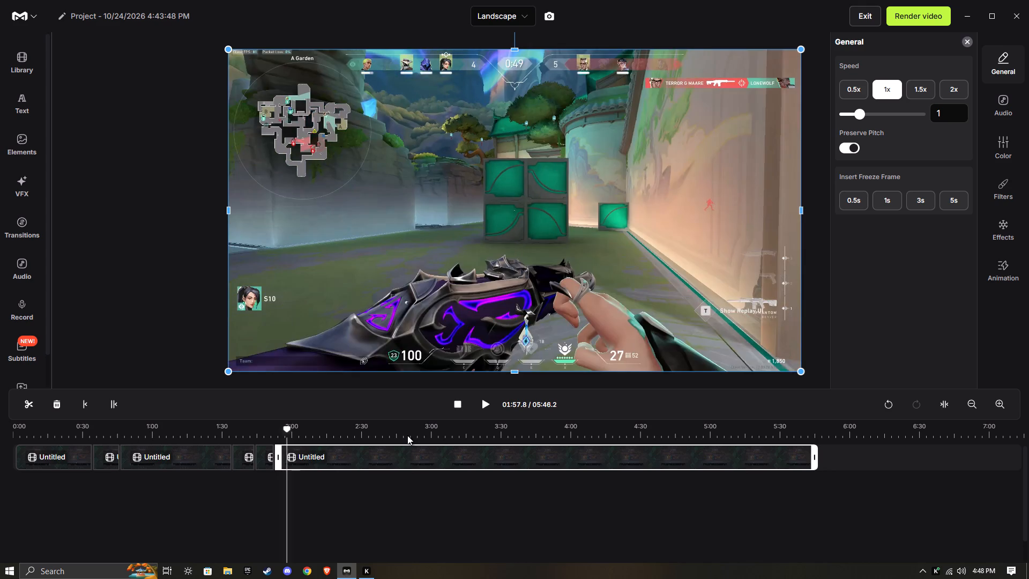
{"action": "key", "text": "Right"}
{"action": "key", "text": "Right"}
{"action": "key", "text": "Right"}
{"action": "key", "text": "Right"}
{"action": "key", "text": "Right"}
{"action": "key", "text": "Right"}
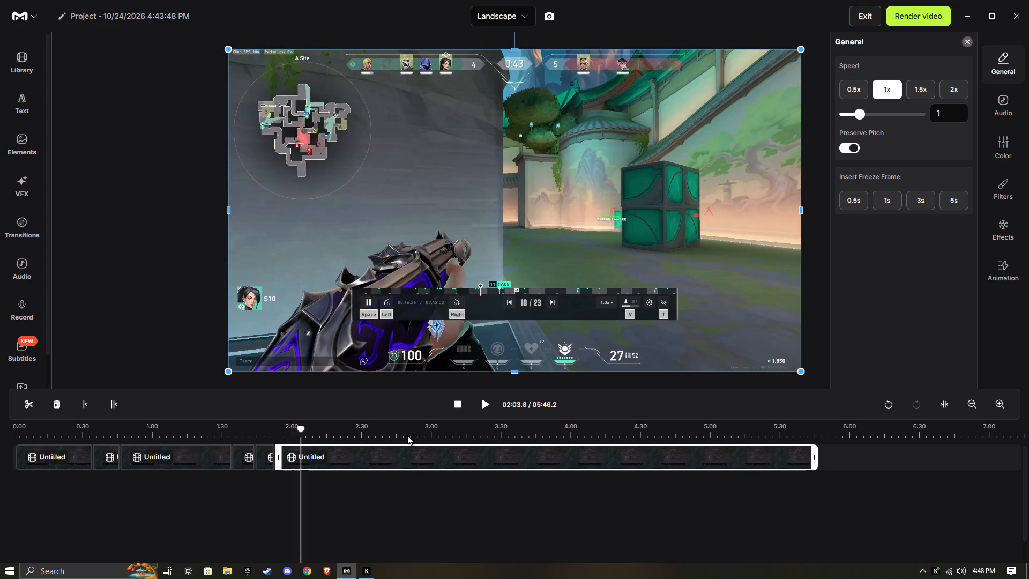
{"action": "key", "text": "Right"}
{"action": "key", "text": "Right"}
{"action": "key", "text": "Right"}
{"action": "key", "text": "Right"}
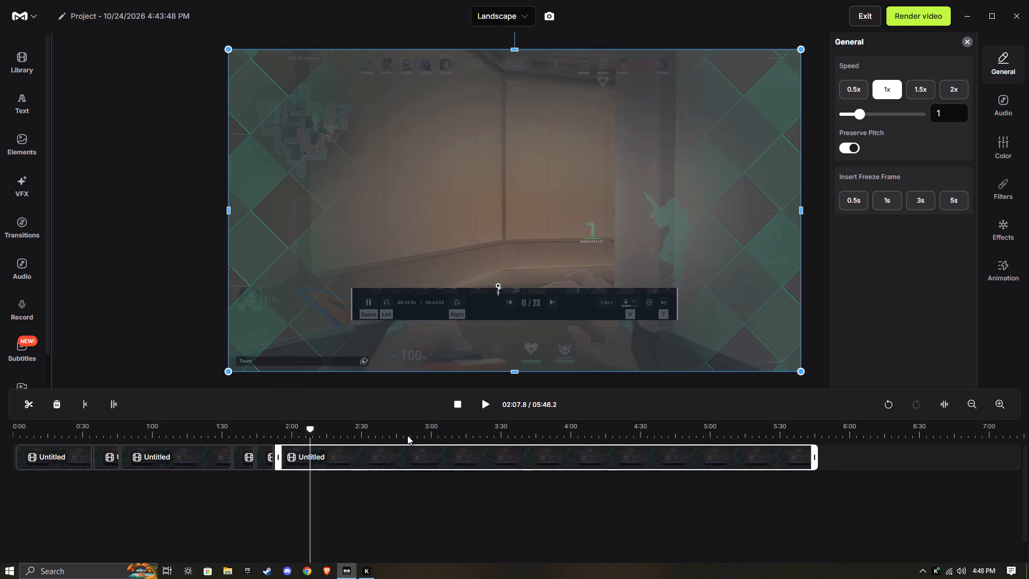
Skim the following round's B Link and B Site footage for highlights, through to the buy phase at 02:43.0.
{"action": "key", "text": "space"}
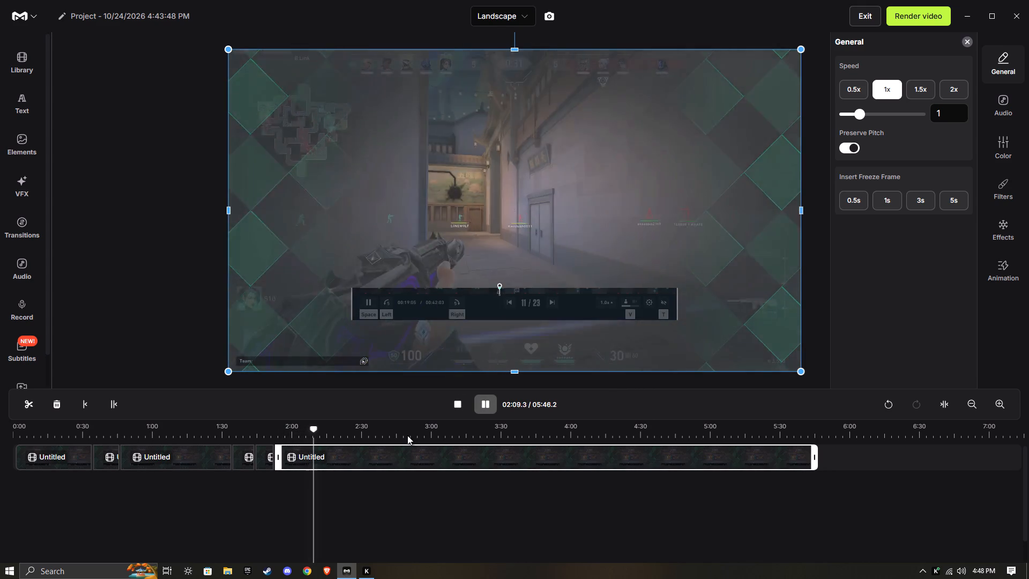
{"action": "key", "text": "Right"}
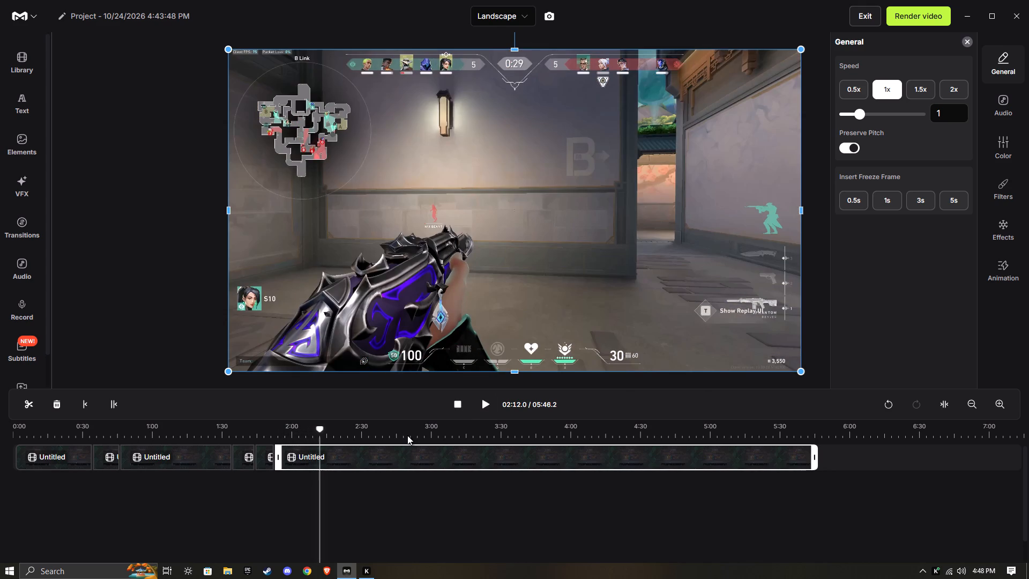
{"action": "key", "text": "Right"}
{"action": "key", "text": "Right"}
{"action": "key", "text": "Right"}
{"action": "key", "text": "Right"}
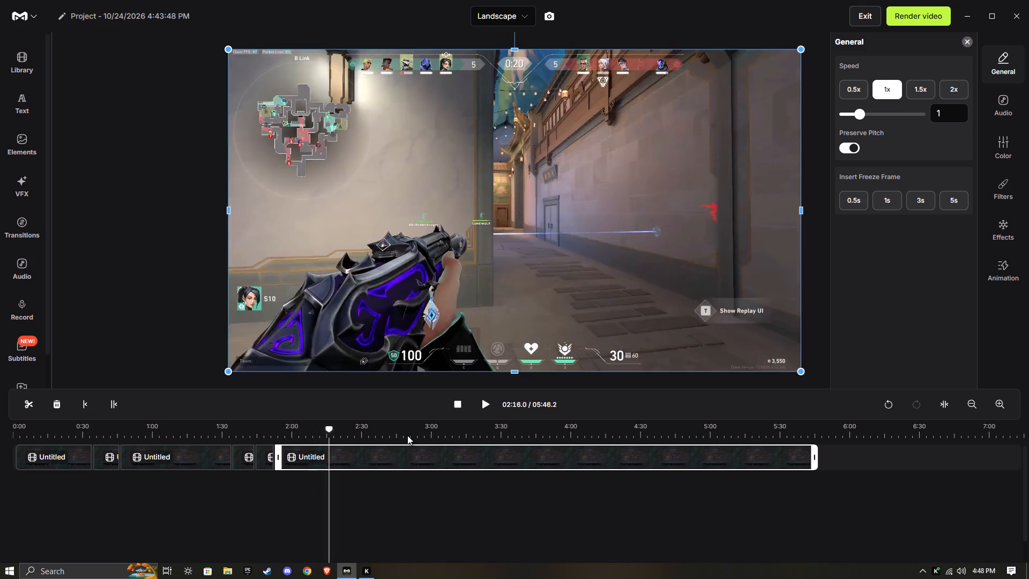
{"action": "key", "text": "Right"}
{"action": "key", "text": "Right"}
{"action": "key", "text": "Right"}
{"action": "key", "text": "Right"}
{"action": "key", "text": "Right"}
{"action": "key", "text": "Right"}
{"action": "key", "text": "Right"}
{"action": "key", "text": "Right"}
{"action": "key", "text": "Right"}
{"action": "key", "text": "Right"}
{"action": "key", "text": "Right"}
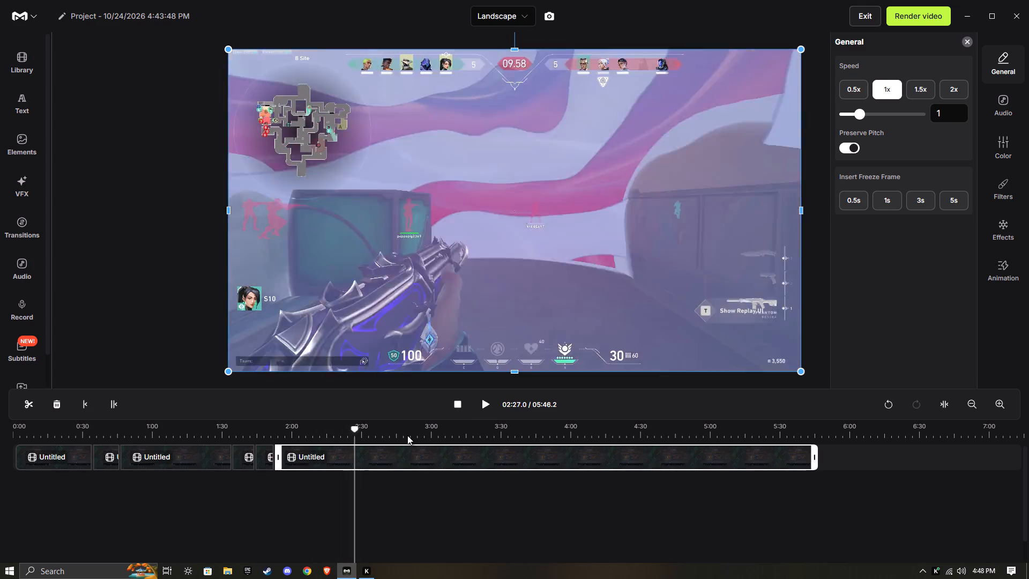
{"action": "key", "text": "Right"}
{"action": "key", "text": "Right"}
{"action": "key", "text": "Right"}
{"action": "key", "text": "Right"}
{"action": "key", "text": "Right"}
{"action": "key", "text": "Right"}
{"action": "key", "text": "Right"}
{"action": "key", "text": "Right"}
{"action": "key", "text": "Right"}
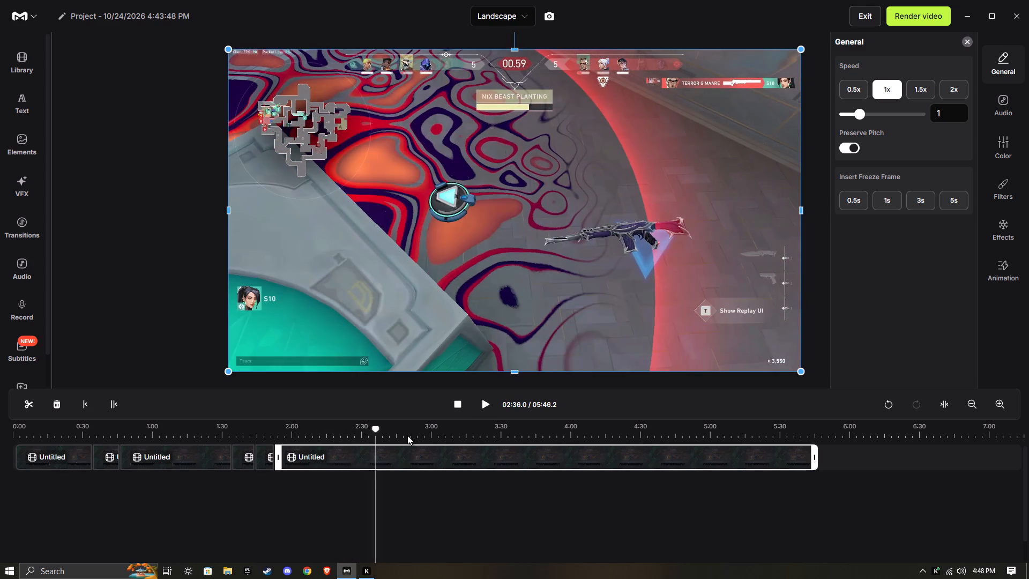
{"action": "key", "text": "Right"}
{"action": "key", "text": "Right"}
{"action": "key", "text": "Right"}
{"action": "key", "text": "Right"}
{"action": "key", "text": "Right"}
{"action": "key", "text": "Right"}
{"action": "key", "text": "Right"}
{"action": "key", "text": "Right"}
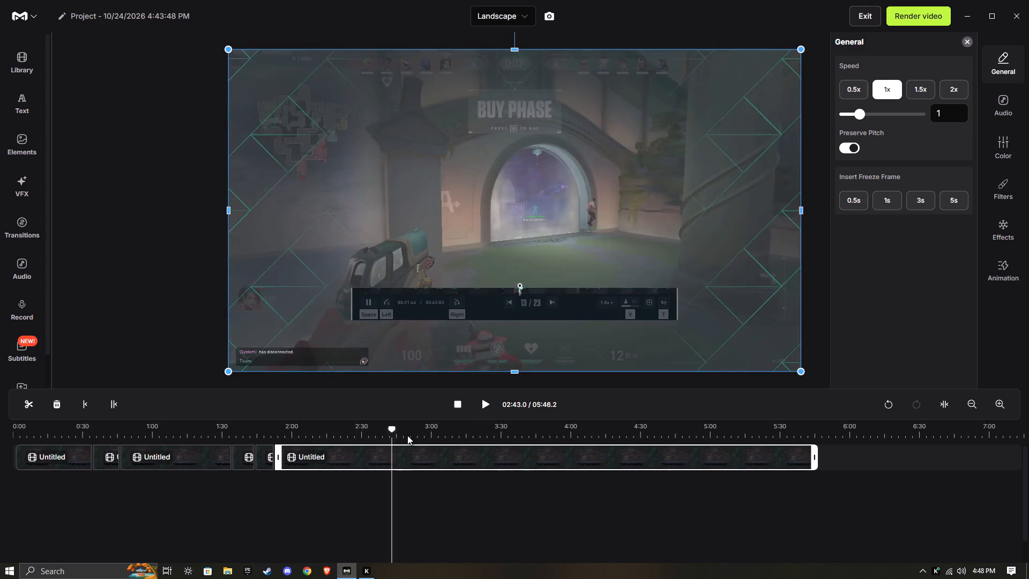
Skim the attack round from the buy phase through A Main to the spike plant on A Site at 03:04.0.
{"action": "key", "text": "Right"}
{"action": "key", "text": "Right"}
{"action": "key", "text": "Right"}
{"action": "key", "text": "Right"}
{"action": "key", "text": "Right"}
{"action": "key", "text": "Right"}
{"action": "key", "text": "Right"}
{"action": "key", "text": "Right"}
{"action": "key", "text": "Right"}
{"action": "key", "text": "Right"}
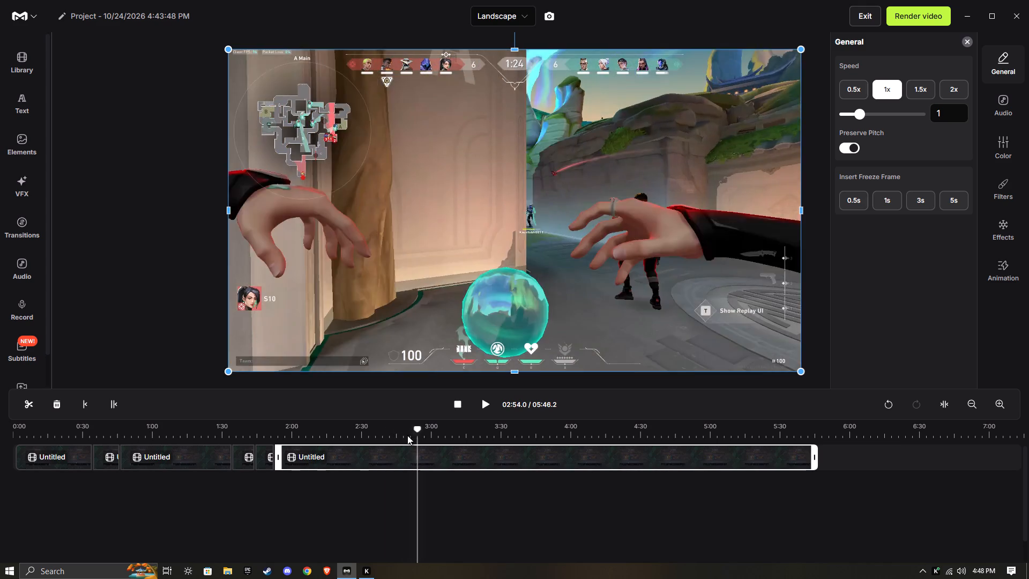
{"action": "key", "text": "Right"}
{"action": "key", "text": "Right"}
{"action": "key", "text": "Right"}
{"action": "key", "text": "Right"}
{"action": "key", "text": "Right"}
{"action": "key", "text": "Right"}
{"action": "key", "text": "Right"}
{"action": "key", "text": "Right"}
{"action": "key", "text": "Right"}
{"action": "key", "text": "Right"}
{"action": "key", "text": "Right"}
{"action": "key", "text": "Right"}
{"action": "key", "text": "Right"}
{"action": "key", "text": "Right"}
{"action": "key", "text": "Right"}
{"action": "key", "text": "Right"}
{"action": "key", "text": "Right"}
{"action": "key", "text": "Right"}
{"action": "key", "text": "Right"}
{"action": "key", "text": "Right"}
{"action": "key", "text": "Right"}
{"action": "key", "text": "Right"}
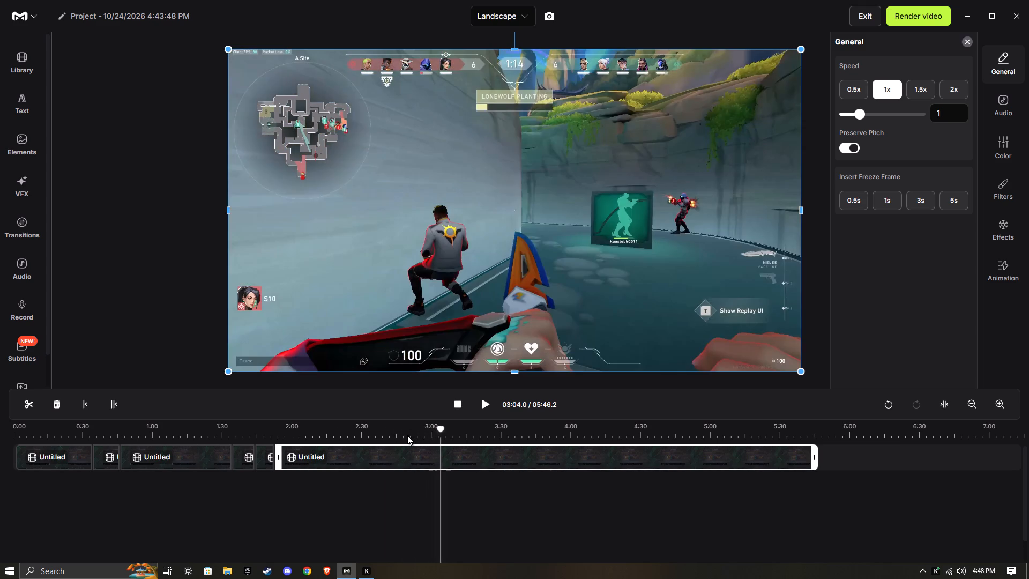
Skip ahead to the B Main push and split the last clip at 03:25.0.
{"action": "key", "text": "Right"}
{"action": "key", "text": "Right"}
{"action": "key", "text": "Right"}
{"action": "key", "text": "Right"}
{"action": "key", "text": "Right"}
{"action": "key", "text": "Right"}
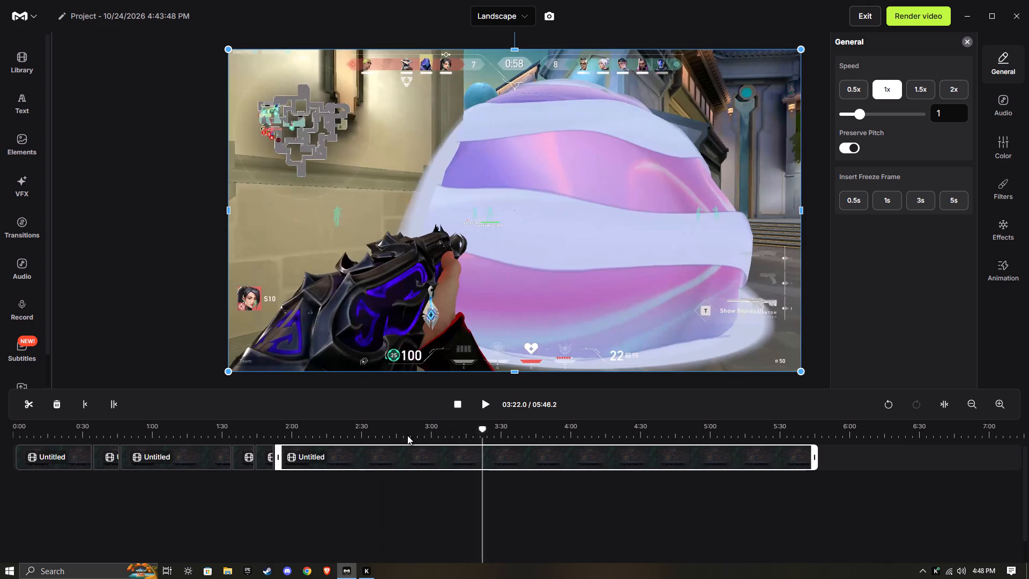
{"action": "key", "text": "Right"}
{"action": "key", "text": "Right"}
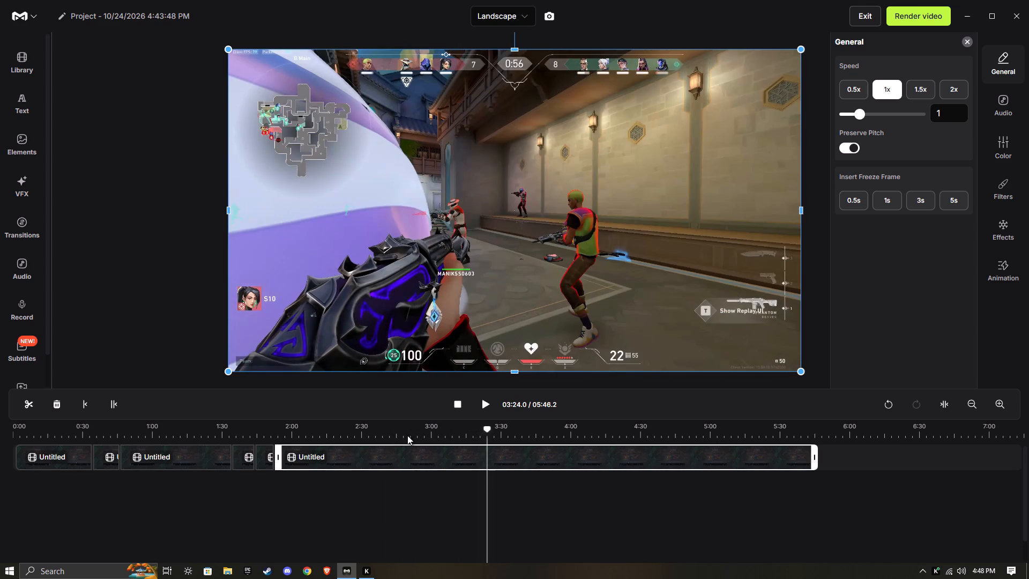
{"action": "key", "text": "Right"}
{"action": "key", "text": "Right"}
{"action": "key", "text": "Left"}
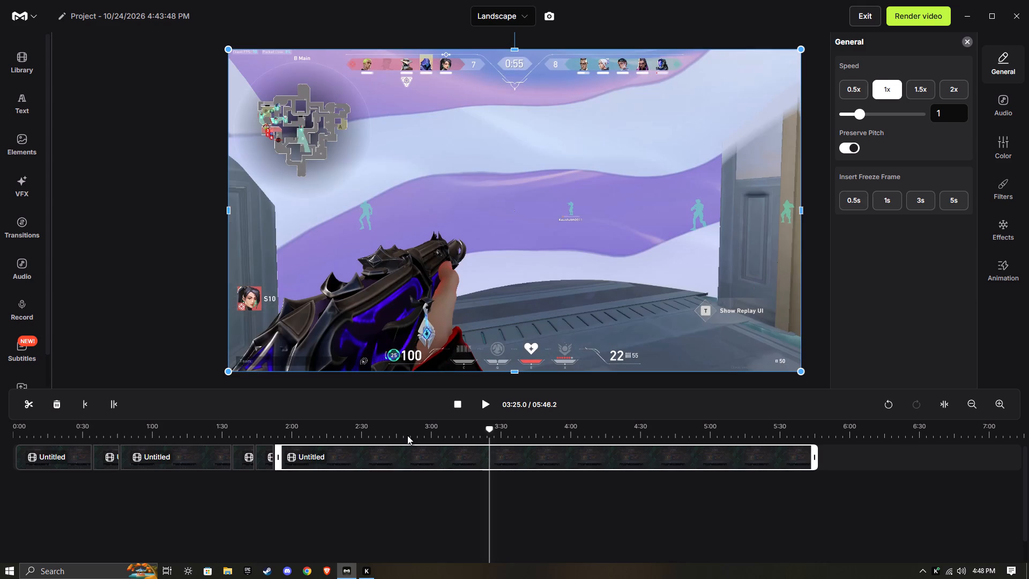
{"action": "key", "text": "s"}
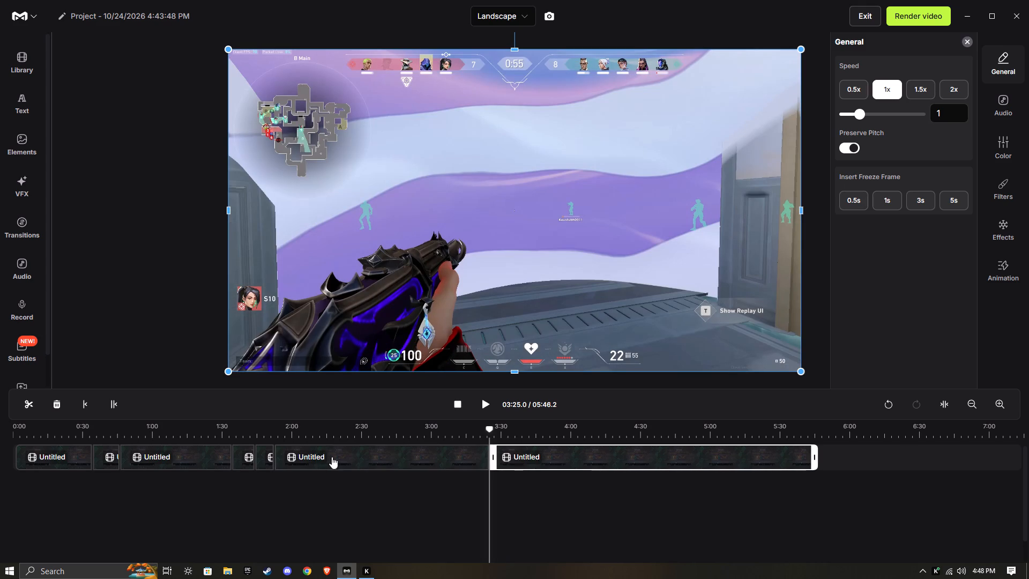
Delete the segment between 01:52.5 and 03:25.0 and move the remaining clip over to close the gap.
{"action": "left_click", "coordinate": [367, 449]}
{"action": "key", "text": "Delete"}
{"action": "left_click_drag", "start_coordinate": [544, 461], "coordinate": [426, 464]}
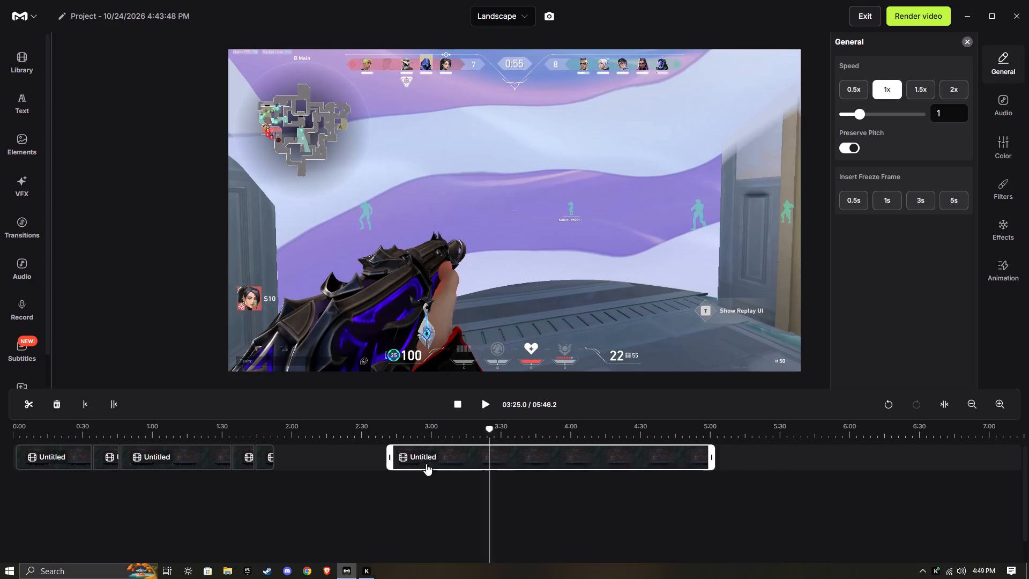
{"action": "left_click_drag", "start_coordinate": [426, 464], "coordinate": [326, 464]}
Play the B Site fight from 01:54.8 through the round win and split the last clip at 02:21.6.
{"action": "left_click", "coordinate": [281, 428]}
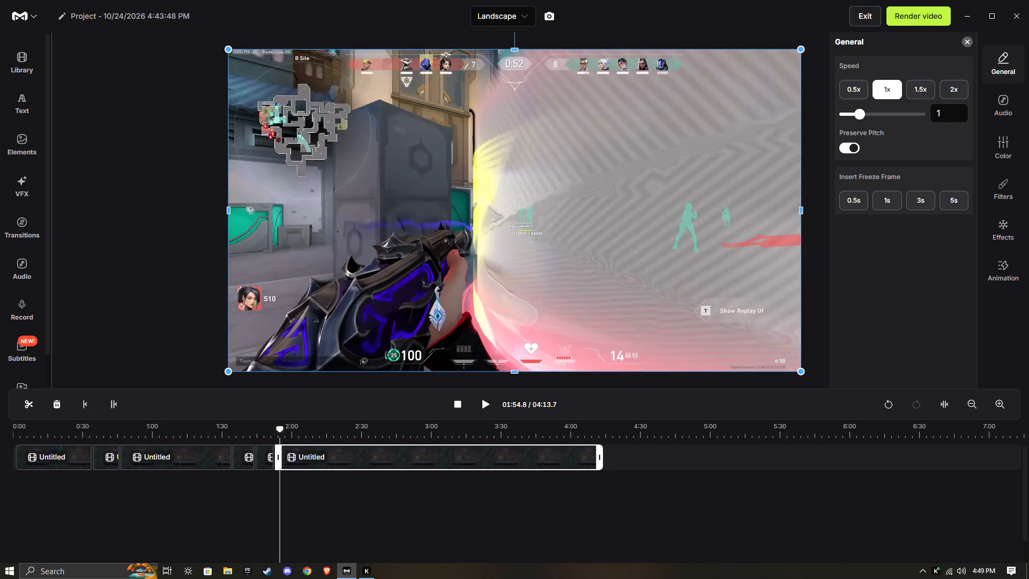
{"action": "key", "text": "space"}
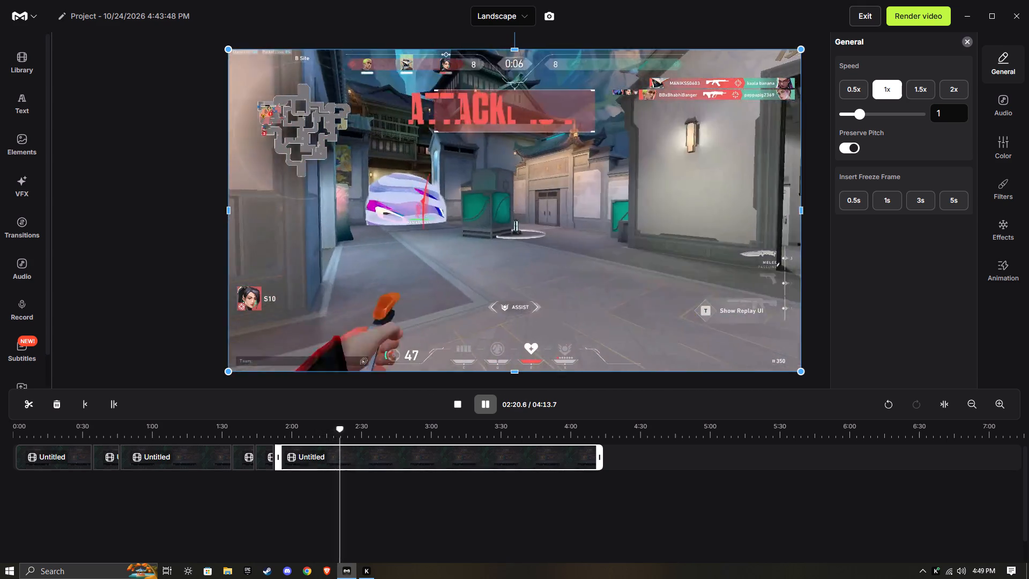
{"action": "key", "text": "space"}
{"action": "key", "text": "space"}
{"action": "key", "text": "space"}
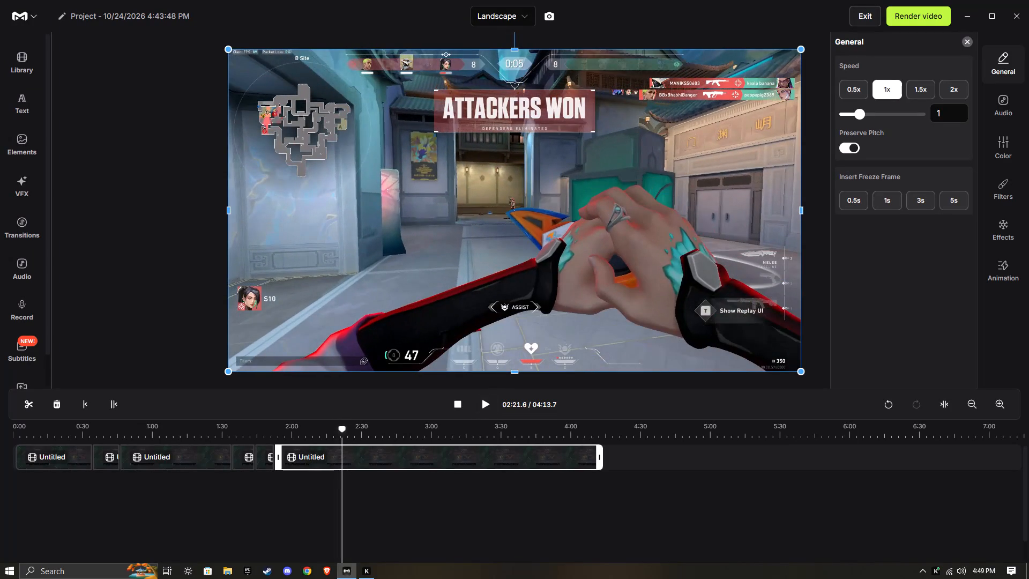
{"action": "type", "text": "s"}
Cut out the footage between 02:21.6 and 02:41.9 and move the remaining A Main clip over to close the gap.
{"action": "key", "text": "space"}
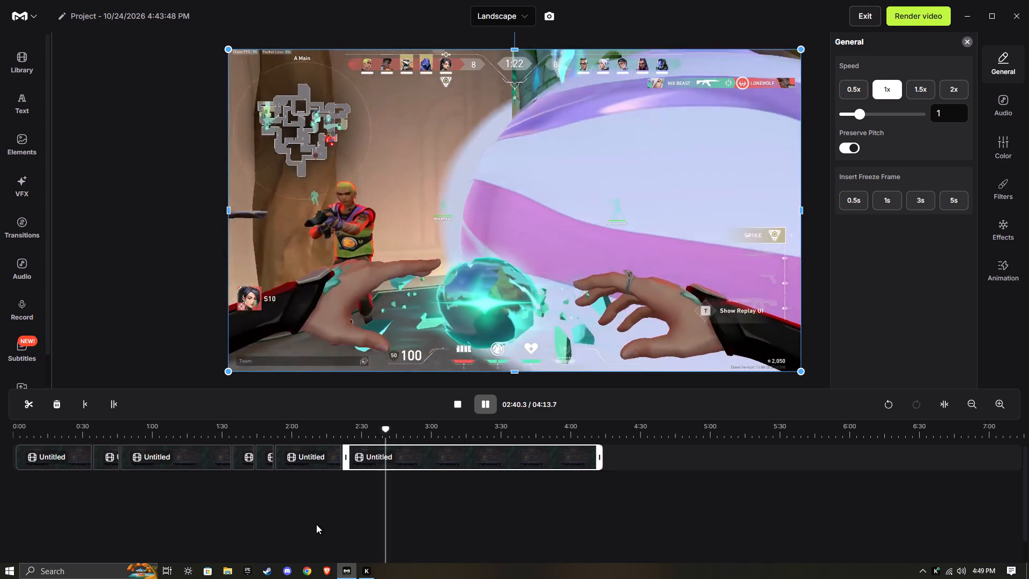
{"action": "key", "text": "s"}
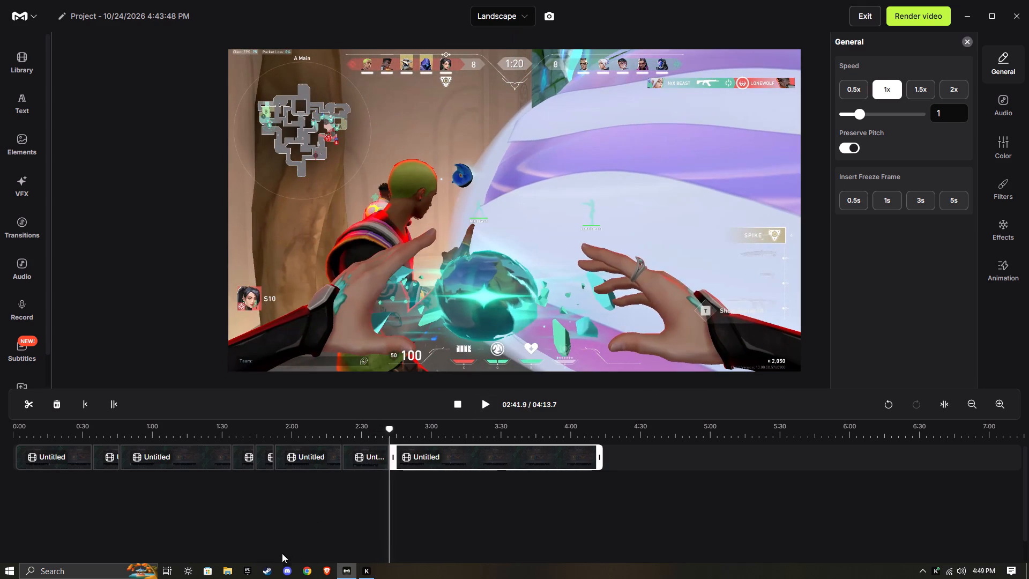
{"action": "left_click", "coordinate": [362, 454]}
{"action": "key", "text": "Delete"}
{"action": "left_click_drag", "start_coordinate": [432, 454], "coordinate": [416, 457]}
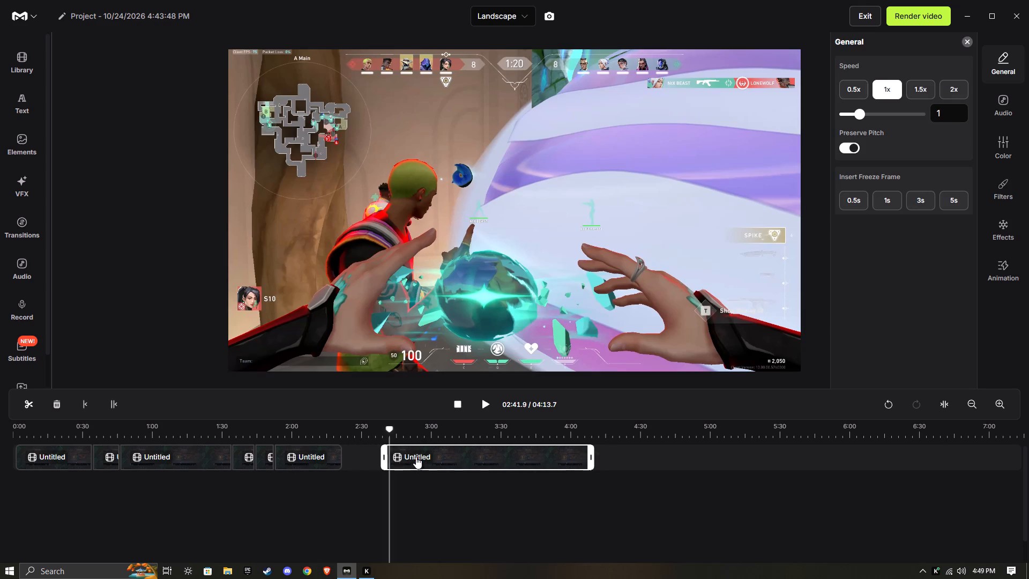
{"action": "left_click_drag", "start_coordinate": [416, 457], "coordinate": [386, 464]}
Review the A Site push after the new join and split the last clip at 02:29.1, during the spike plant.
{"action": "left_click", "coordinate": [351, 436]}
{"action": "key", "text": "space"}
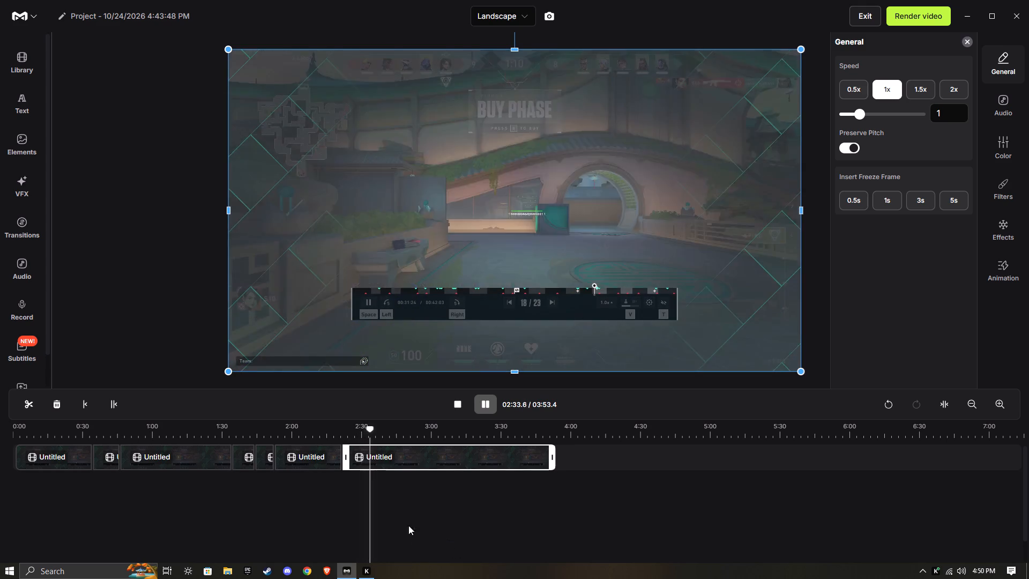
{"action": "left_click", "coordinate": [354, 435]}
{"action": "key", "text": "space"}
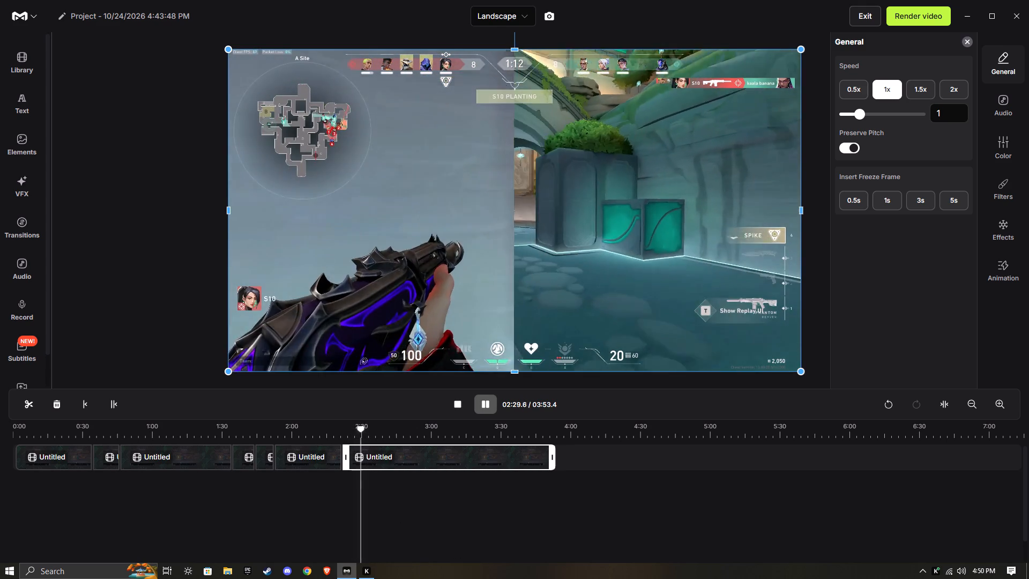
{"action": "key", "text": "space"}
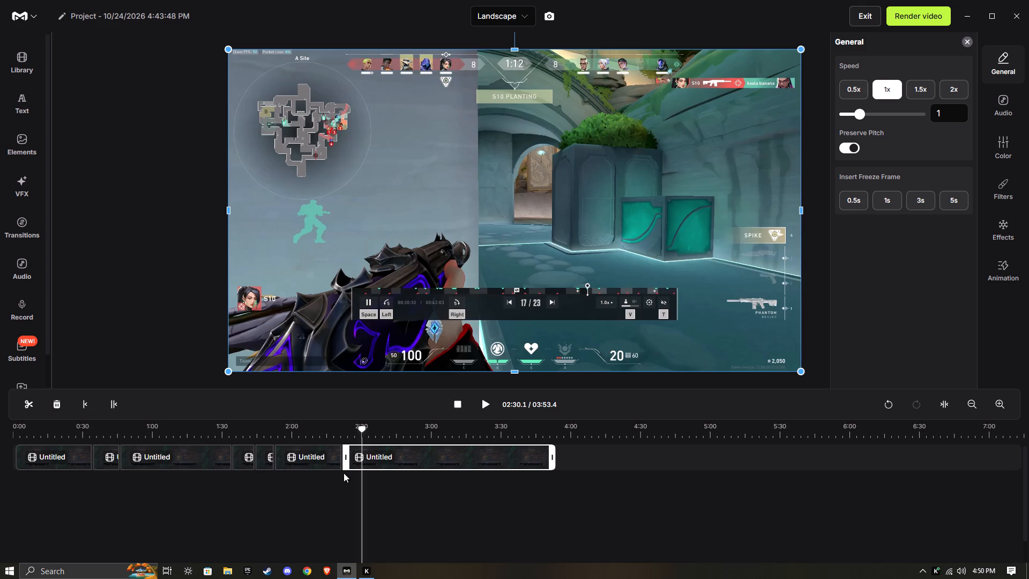
{"action": "key", "text": "Left"}
{"action": "key", "text": "s"}
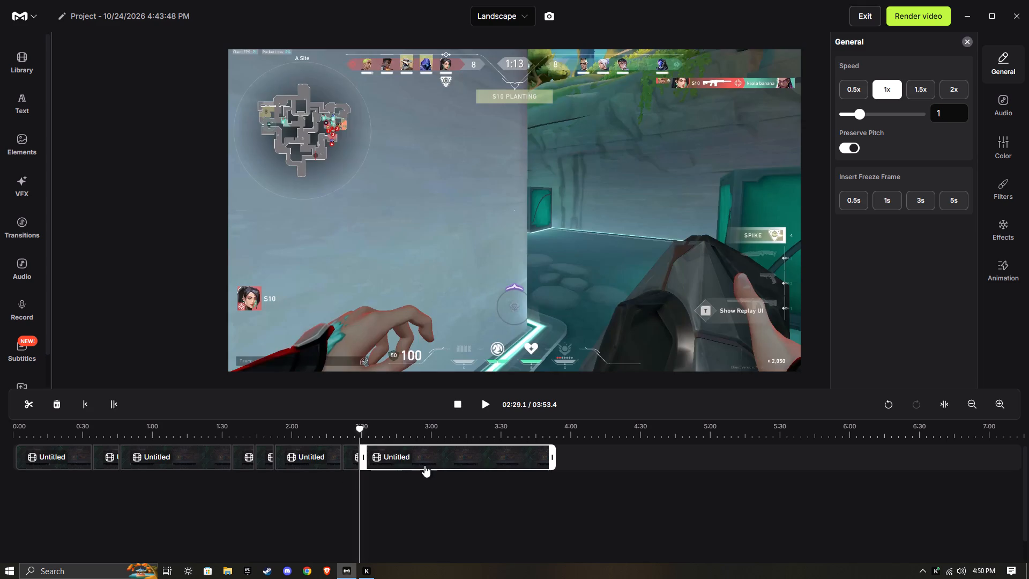
Cut out the footage between 02:29.1 and 02:41.3 and move the remaining A Garden clip over to close the gap.
{"action": "key", "text": "space"}
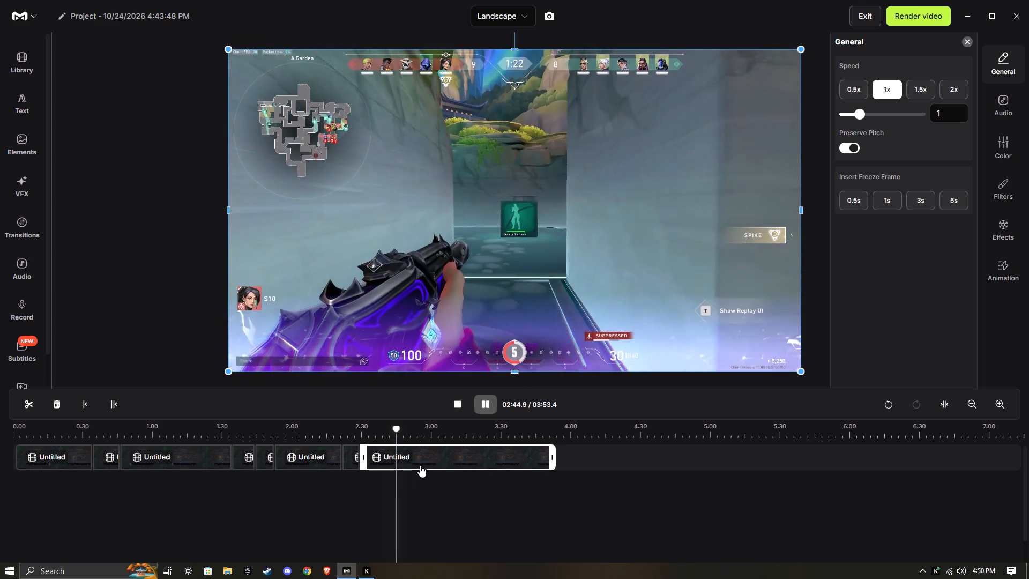
{"action": "key", "text": "space"}
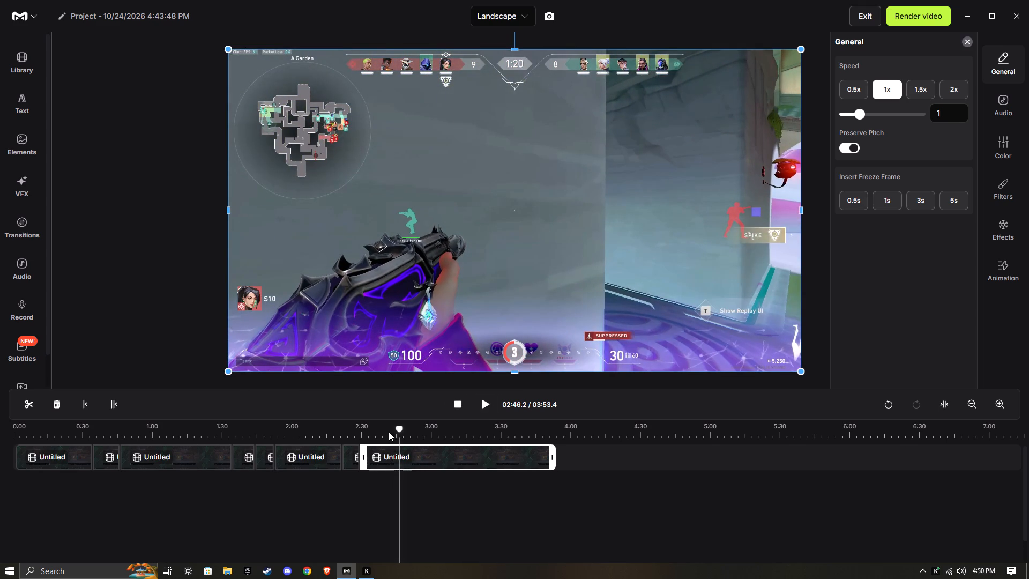
{"action": "left_click", "coordinate": [389, 432]}
{"action": "key", "text": "s"}
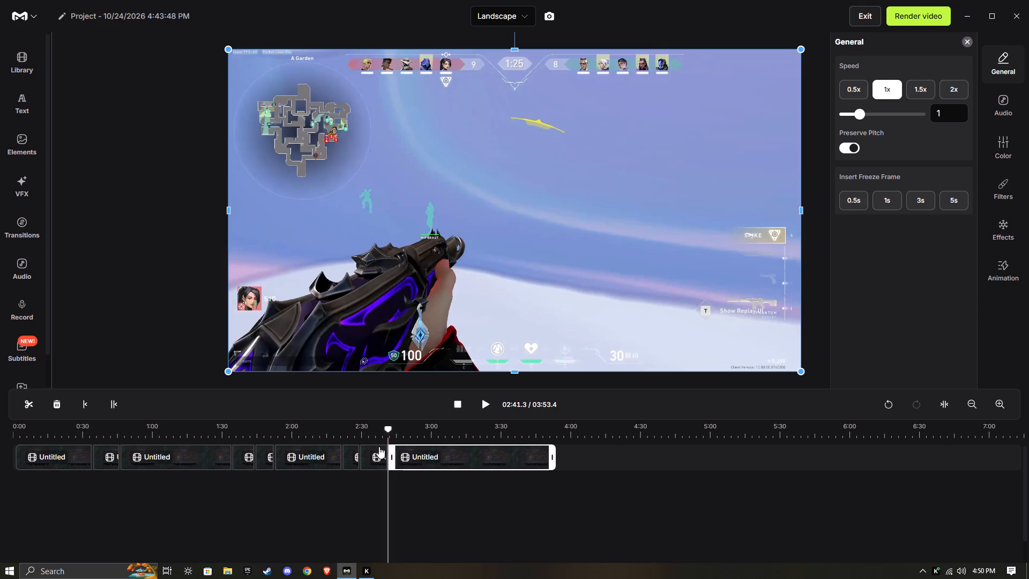
{"action": "left_click", "coordinate": [378, 450]}
{"action": "key", "text": "Delete"}
{"action": "left_click_drag", "start_coordinate": [433, 459], "coordinate": [430, 459]}
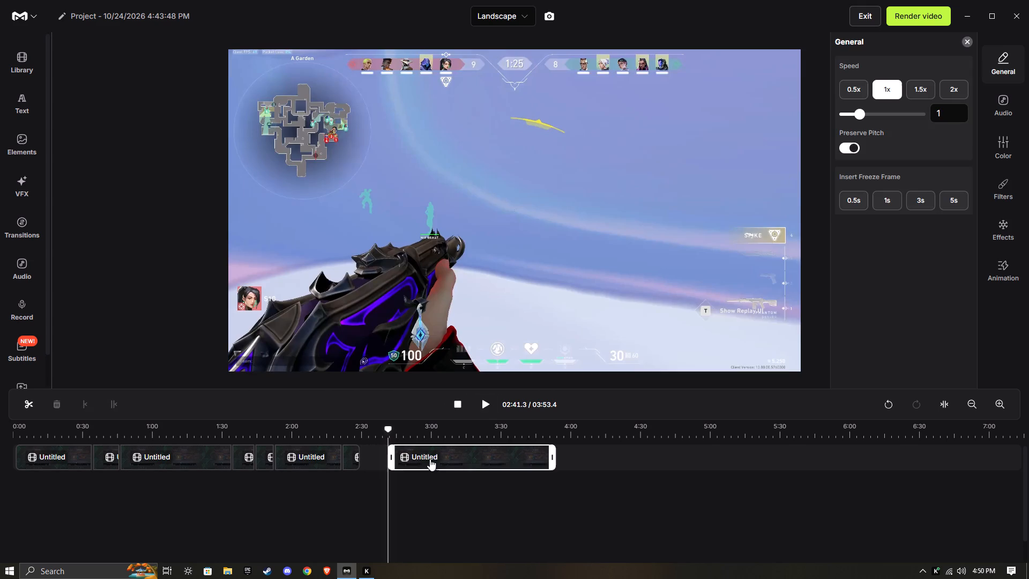
{"action": "left_click_drag", "start_coordinate": [430, 459], "coordinate": [407, 458]}
Play across the join near 02:29 and split the last clip at about 02:41, after the A Site kill.
{"action": "left_click", "coordinate": [361, 431]}
{"action": "key", "text": "space"}
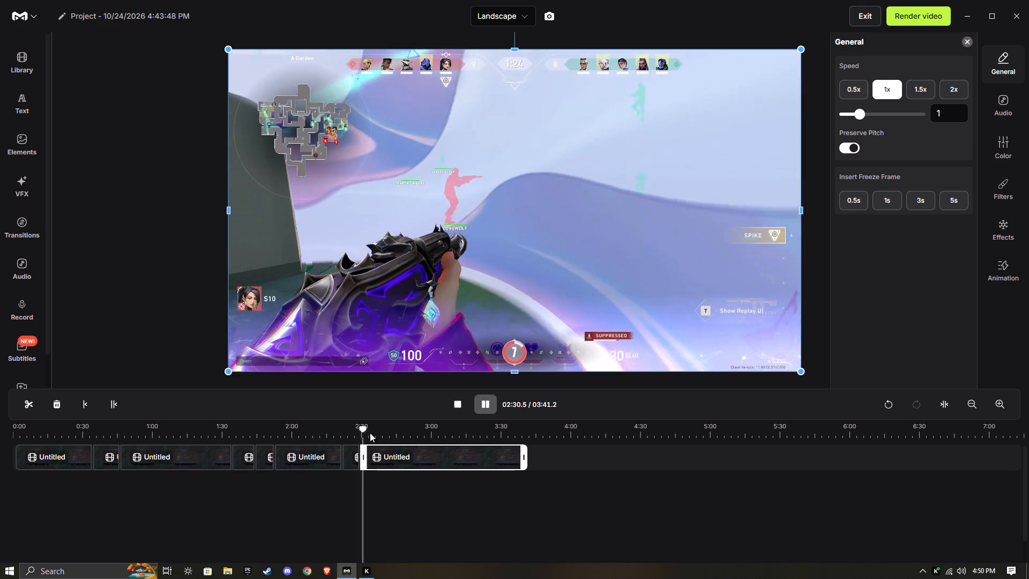
{"action": "left_click", "coordinate": [348, 435]}
{"action": "key", "text": "space"}
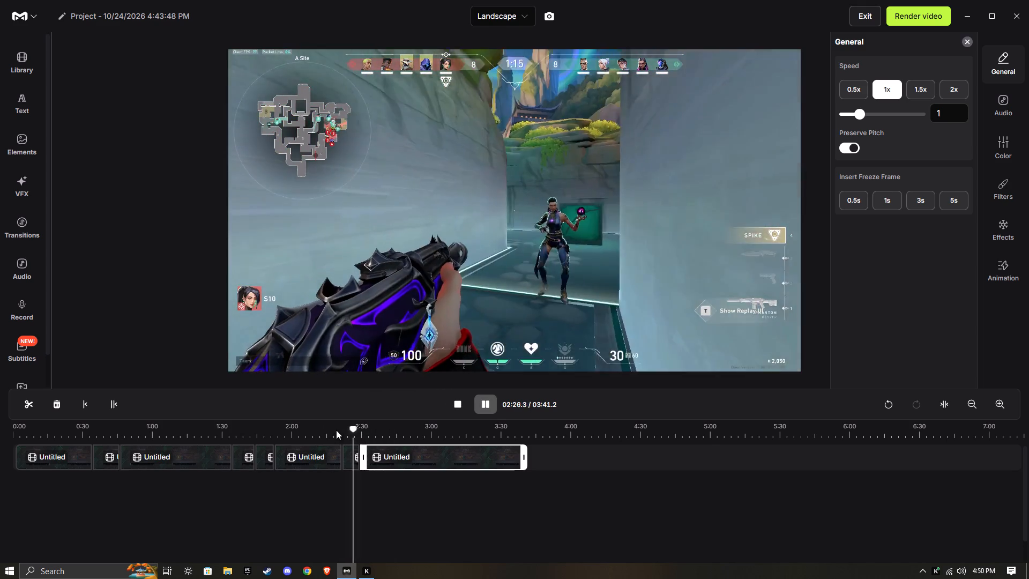
{"action": "left_click", "coordinate": [337, 430]}
{"action": "key", "text": "space"}
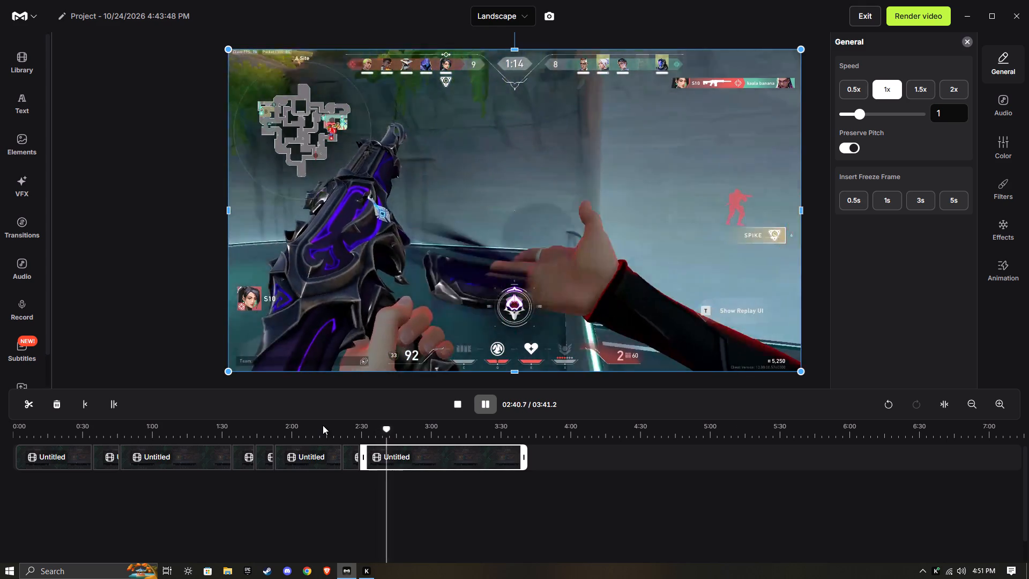
{"action": "key", "text": "space"}
{"action": "type", "text": "s"}
Skim the footage after the A Site kill through Mid Tiles and B Lobby to the B Main fight at 02:57.8.
{"action": "key", "text": "space"}
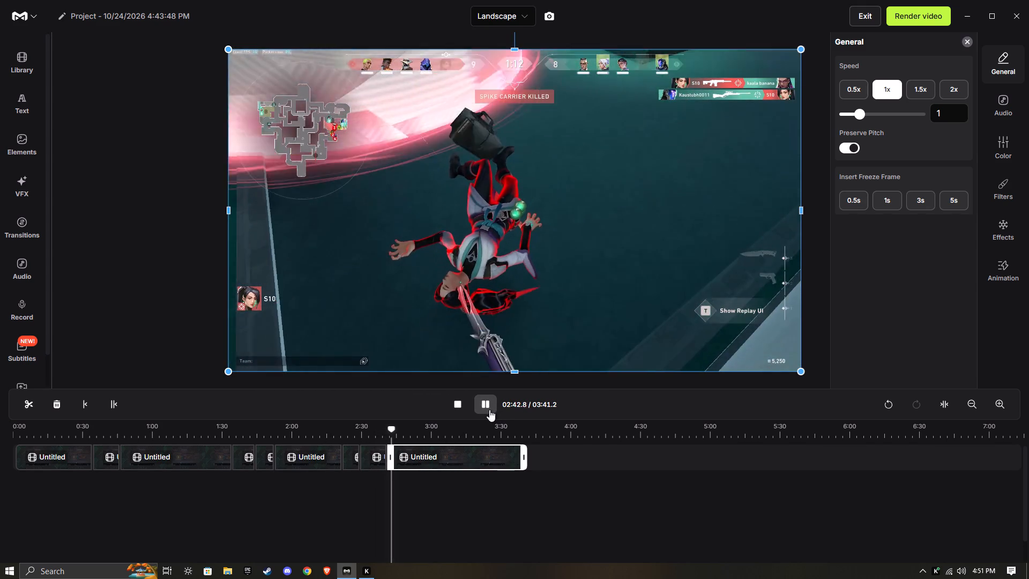
{"action": "key", "text": "Right"}
{"action": "key", "text": "Right"}
{"action": "key", "text": "Right"}
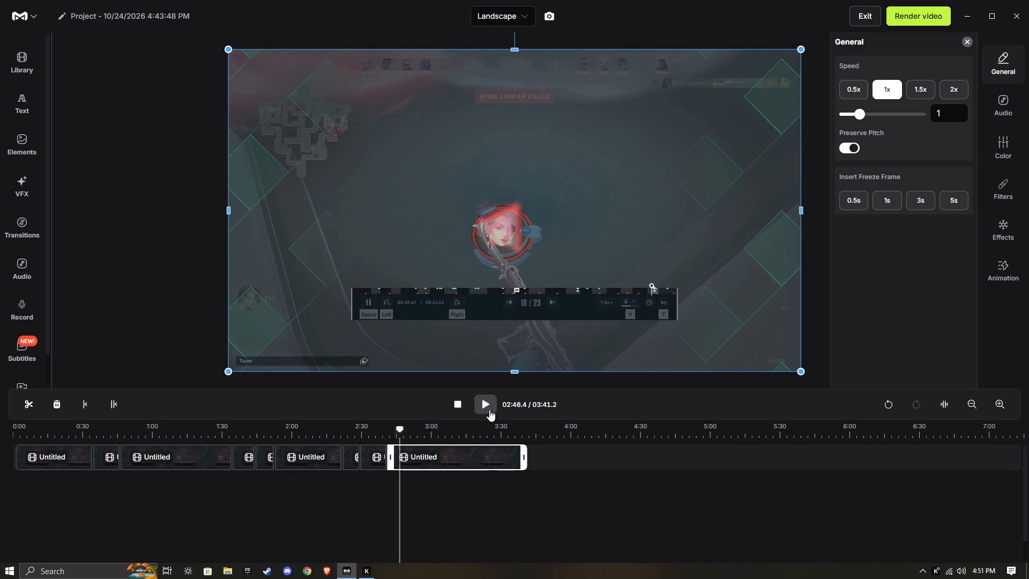
{"action": "key", "text": "Right"}
{"action": "key", "text": "Right"}
{"action": "key", "text": "Right"}
{"action": "key", "text": "Right"}
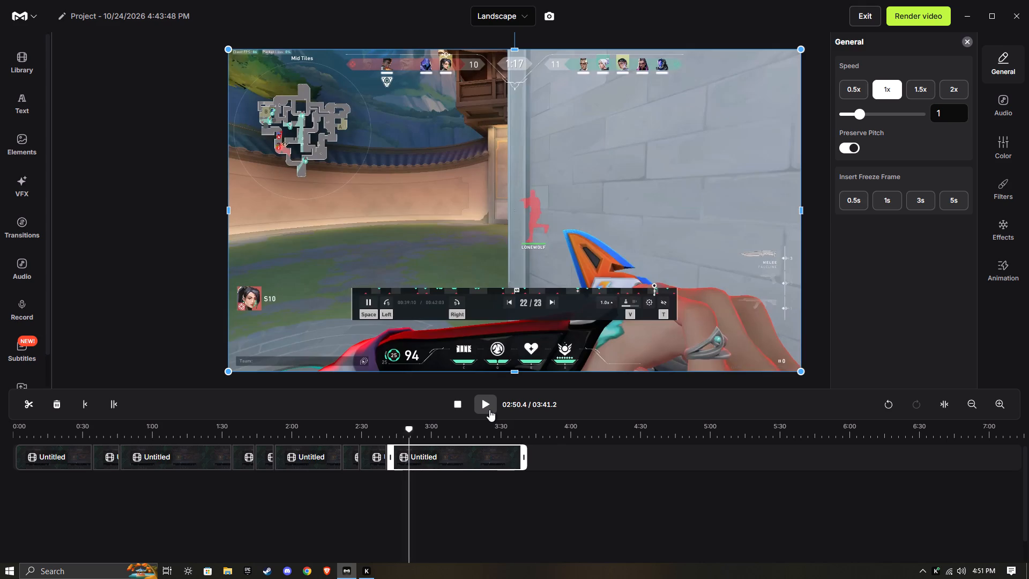
{"action": "key", "text": "space"}
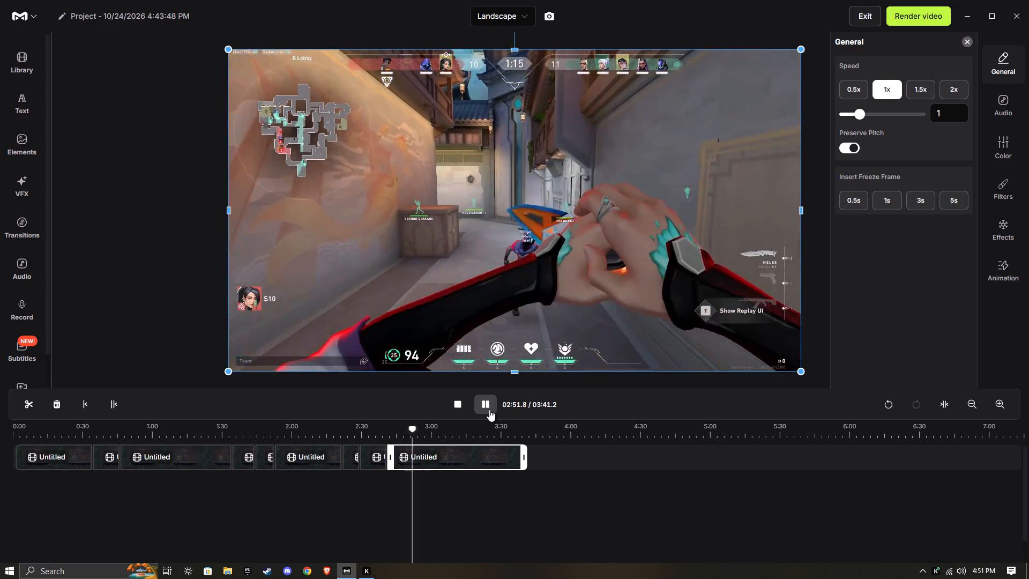
{"action": "key", "text": "Right"}
{"action": "key", "text": "Right"}
{"action": "key", "text": "Right"}
{"action": "key", "text": "Right"}
{"action": "key", "text": "Right"}
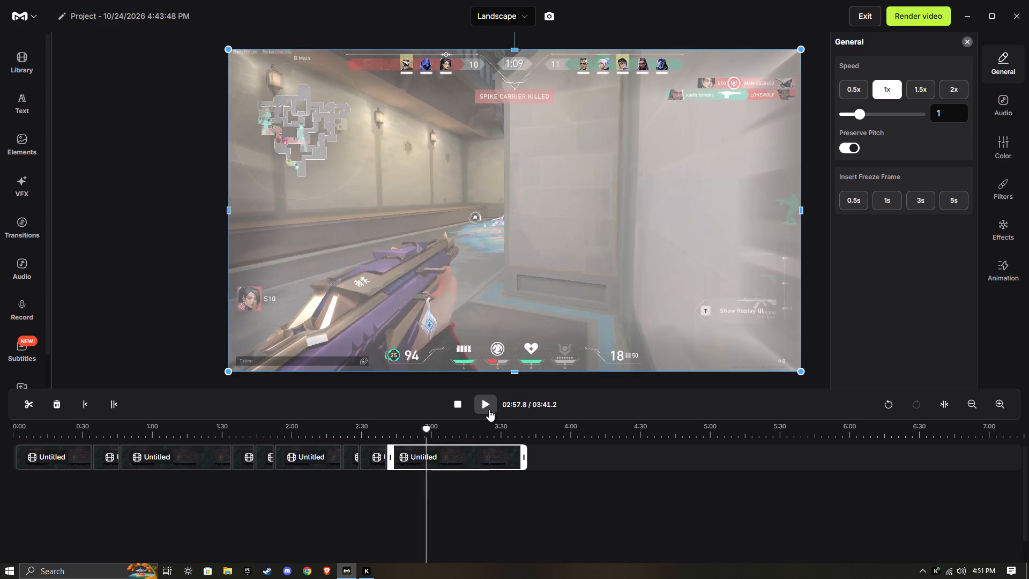
Find the start of the next B Main action and split the last clip at 03:00.8.
{"action": "key", "text": "Right"}
{"action": "key", "text": "Right"}
{"action": "key", "text": "Right"}
{"action": "key", "text": "Right"}
{"action": "key", "text": "Right"}
{"action": "key", "text": "Right"}
{"action": "key", "text": "Left"}
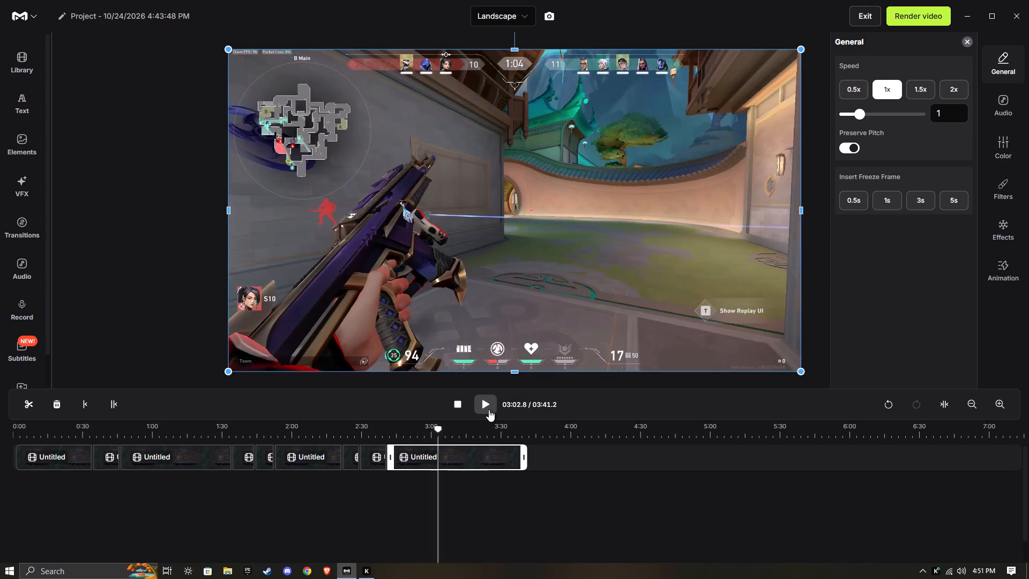
{"action": "key", "text": "Left"}
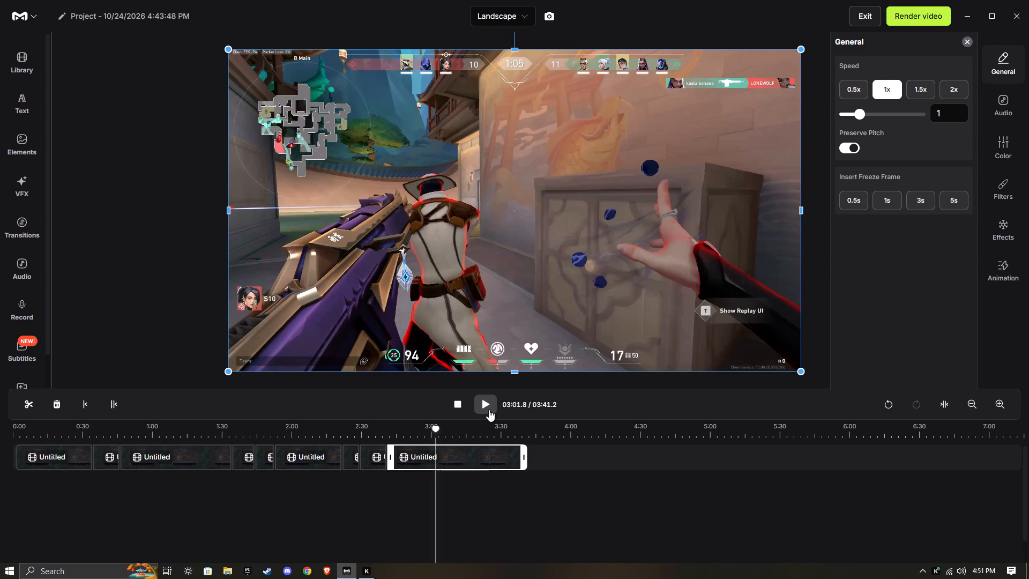
{"action": "key", "text": "Left"}
{"action": "key", "text": "s"}
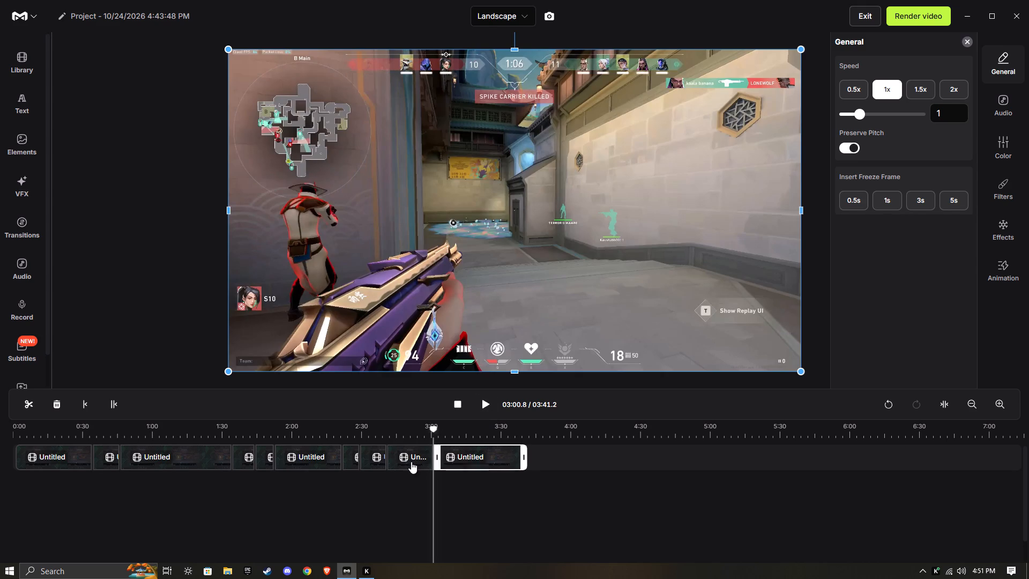
Delete the segment between about 02:41 and 03:00.8 and move the remaining clip over to close the gap.
{"action": "left_click", "coordinate": [411, 462]}
{"action": "key", "text": "Delete"}
{"action": "left_click_drag", "start_coordinate": [460, 459], "coordinate": [413, 461]}
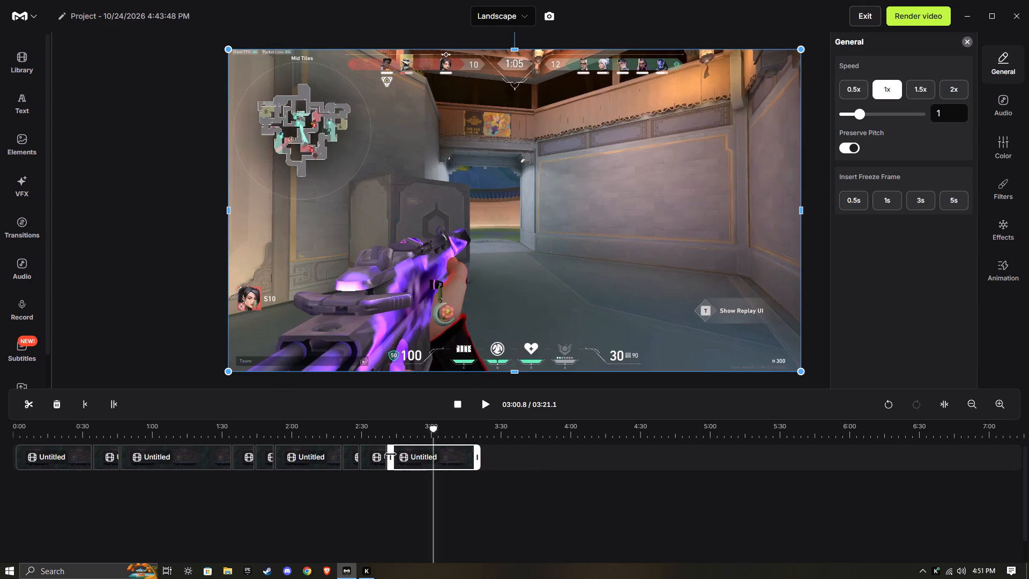
Play the B Main and B Lobby fight and split the last clip at 02:46.8.
{"action": "left_click", "coordinate": [390, 434]}
{"action": "key", "text": "space"}
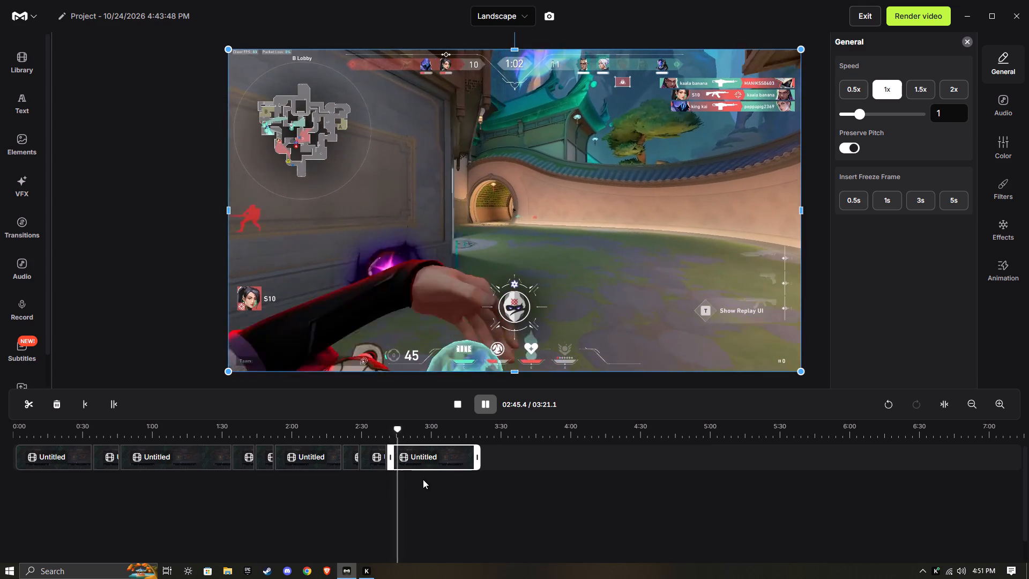
{"action": "key", "text": "s"}
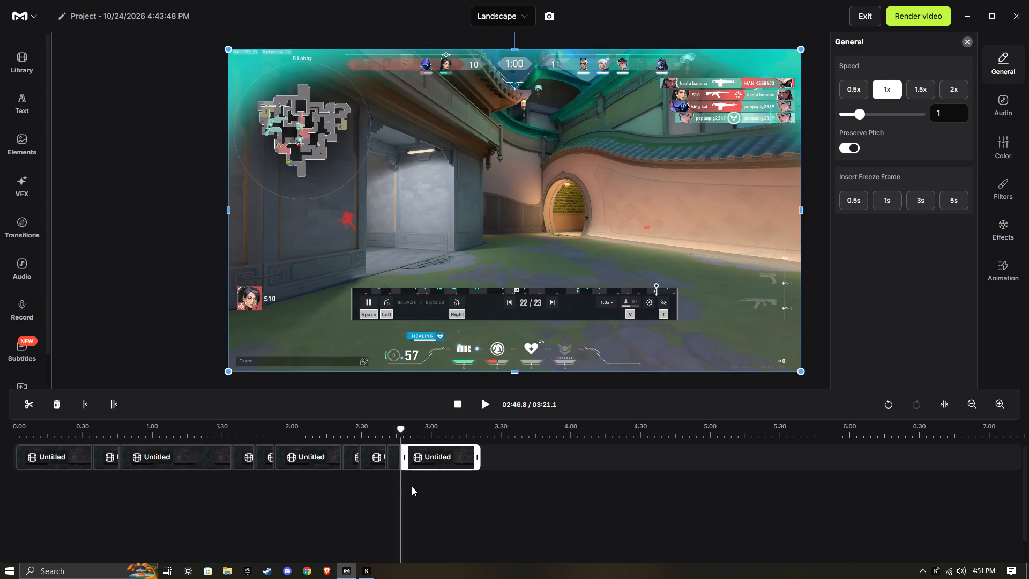
Skim ahead through the Mid Tiles round and split the last clip at 03:06.4, before the fight.
{"action": "key", "text": "space"}
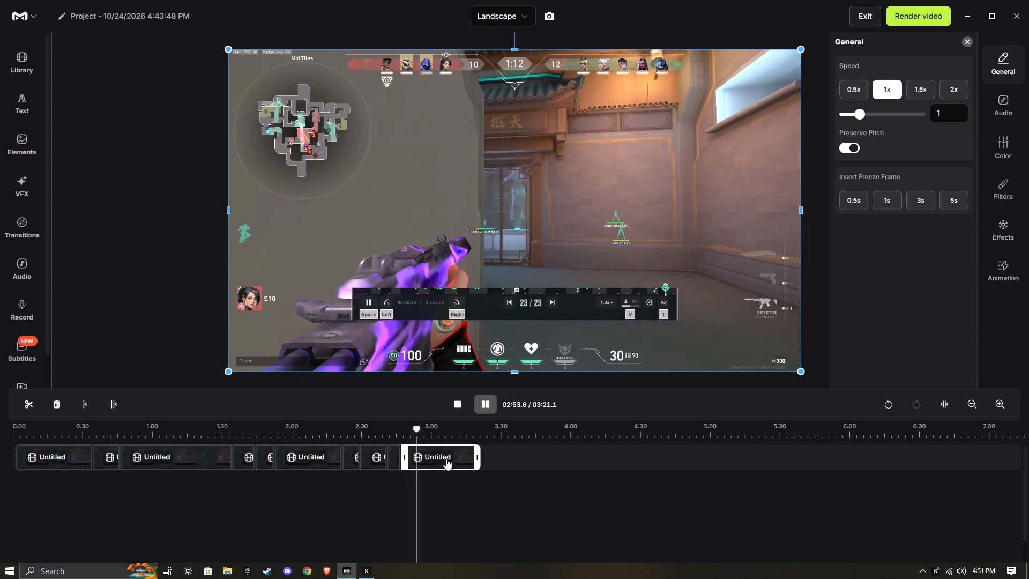
{"action": "key", "text": "Right"}
{"action": "key", "text": "Right"}
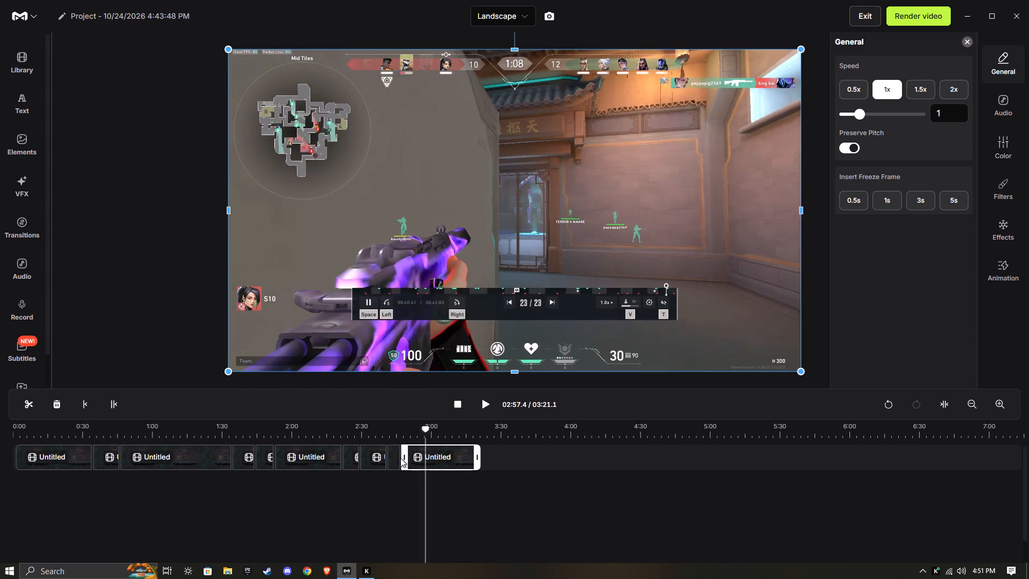
{"action": "key", "text": "Right"}
{"action": "key", "text": "Right"}
{"action": "key", "text": "Right"}
{"action": "key", "text": "Right"}
{"action": "key", "text": "Right"}
{"action": "key", "text": "Right"}
{"action": "key", "text": "Right"}
{"action": "key", "text": "Right"}
{"action": "key", "text": "Right"}
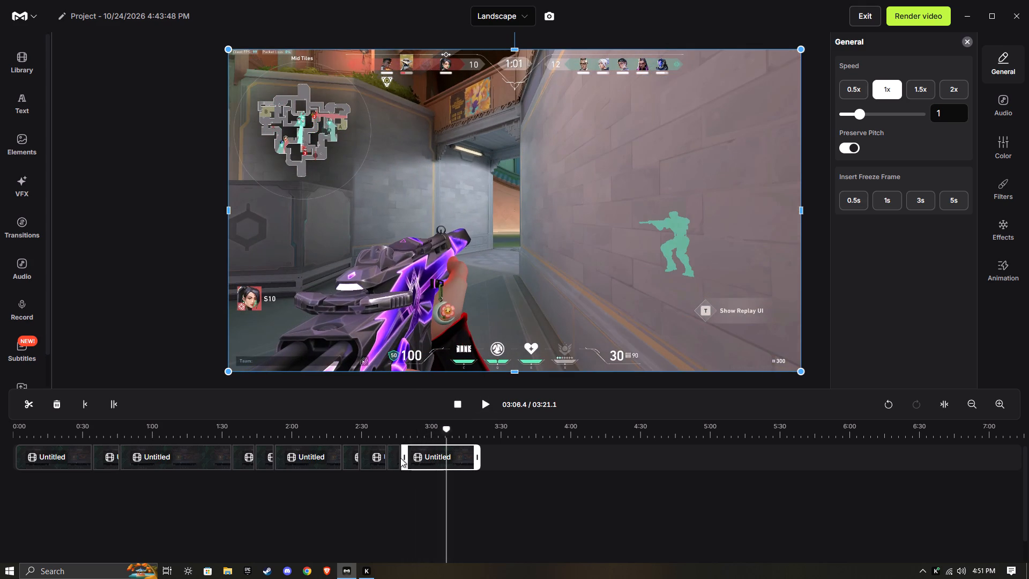
{"action": "key", "text": "s"}
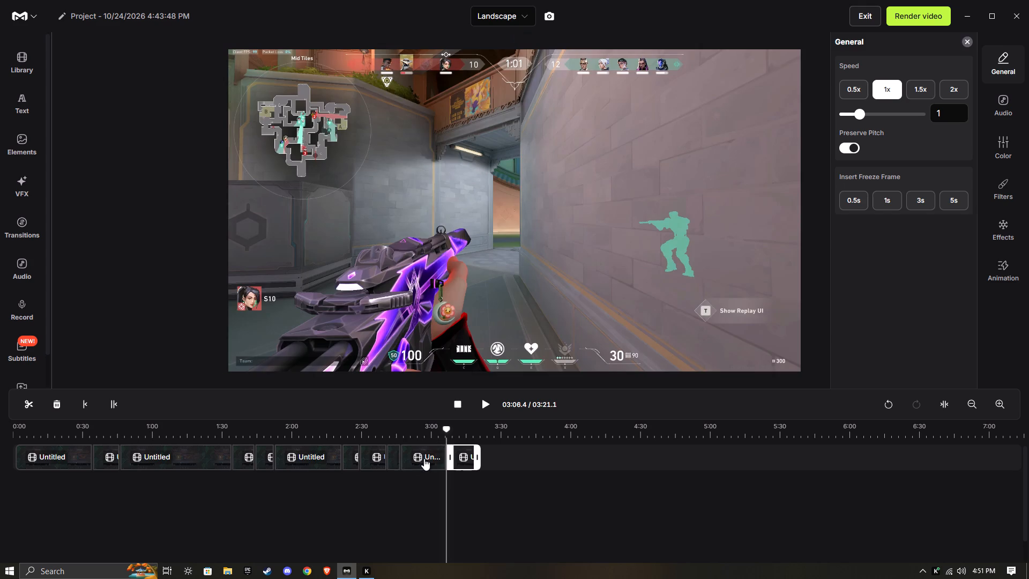
Delete the segment between 02:46.8 and 03:06.4 and move the final clip over to close the gap.
{"action": "left_click", "coordinate": [424, 458]}
{"action": "key", "text": "Delete"}
{"action": "left_click_drag", "start_coordinate": [468, 459], "coordinate": [465, 459]}
{"action": "left_click_drag", "start_coordinate": [465, 459], "coordinate": [421, 463]}
Review the Mid Tiles kill in the final clip, trim the clip's end to 02:56.8, and replay the trimmed ending.
{"action": "left_click", "coordinate": [401, 439]}
{"action": "key", "text": "space"}
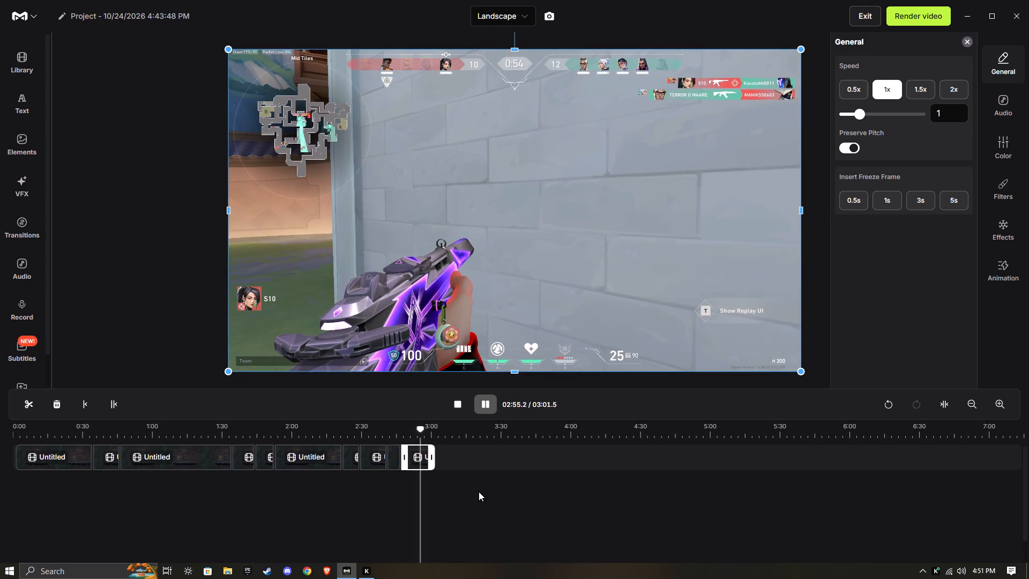
{"action": "left_click_drag", "start_coordinate": [431, 455], "coordinate": [420, 459]}
{"action": "left_click", "coordinate": [403, 440]}
{"action": "key", "text": "space"}
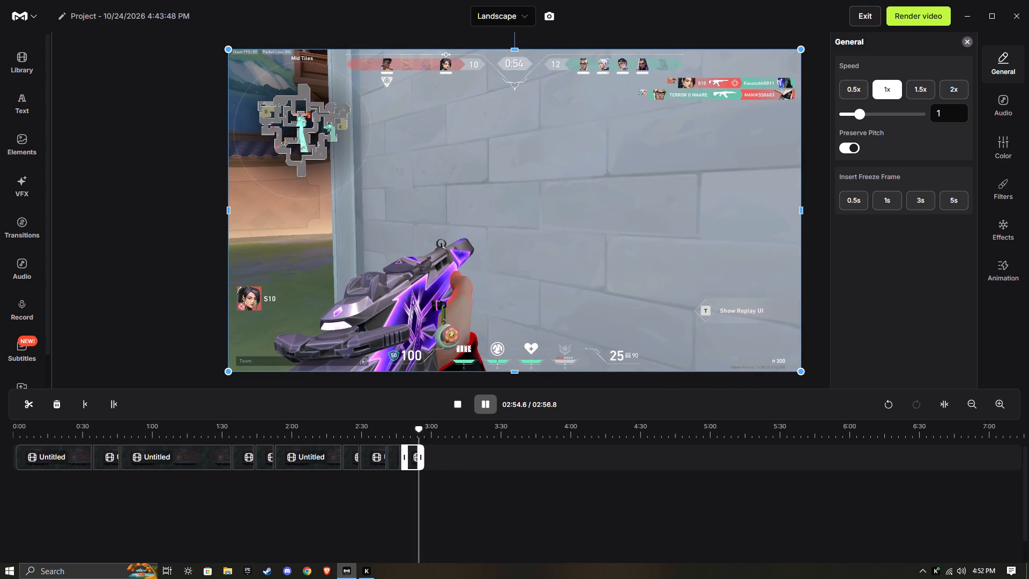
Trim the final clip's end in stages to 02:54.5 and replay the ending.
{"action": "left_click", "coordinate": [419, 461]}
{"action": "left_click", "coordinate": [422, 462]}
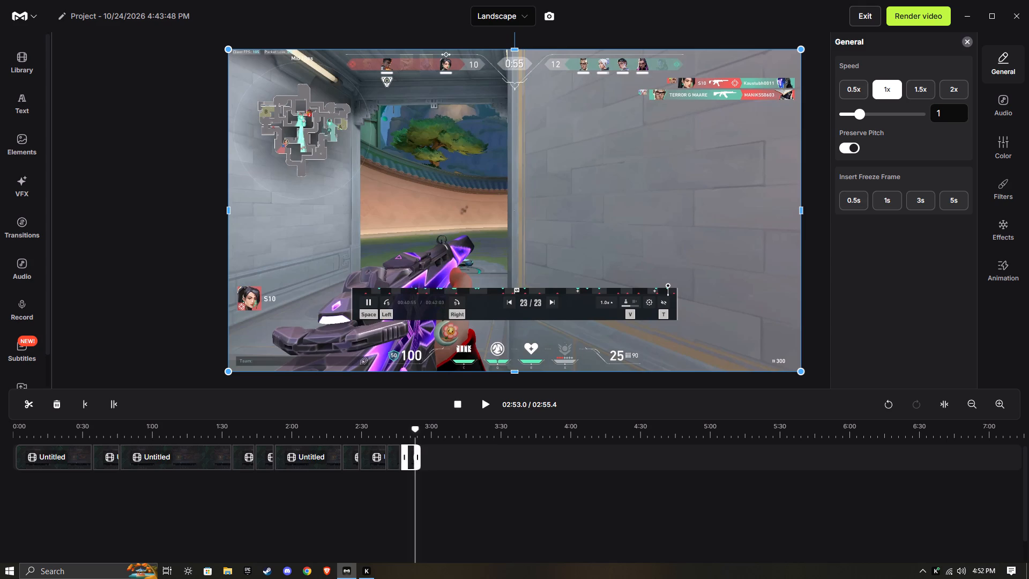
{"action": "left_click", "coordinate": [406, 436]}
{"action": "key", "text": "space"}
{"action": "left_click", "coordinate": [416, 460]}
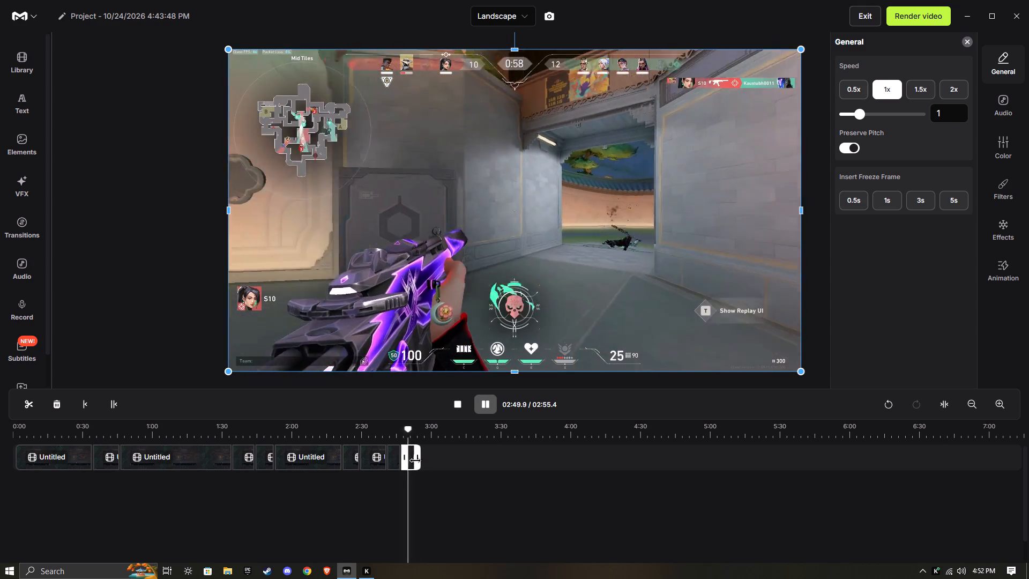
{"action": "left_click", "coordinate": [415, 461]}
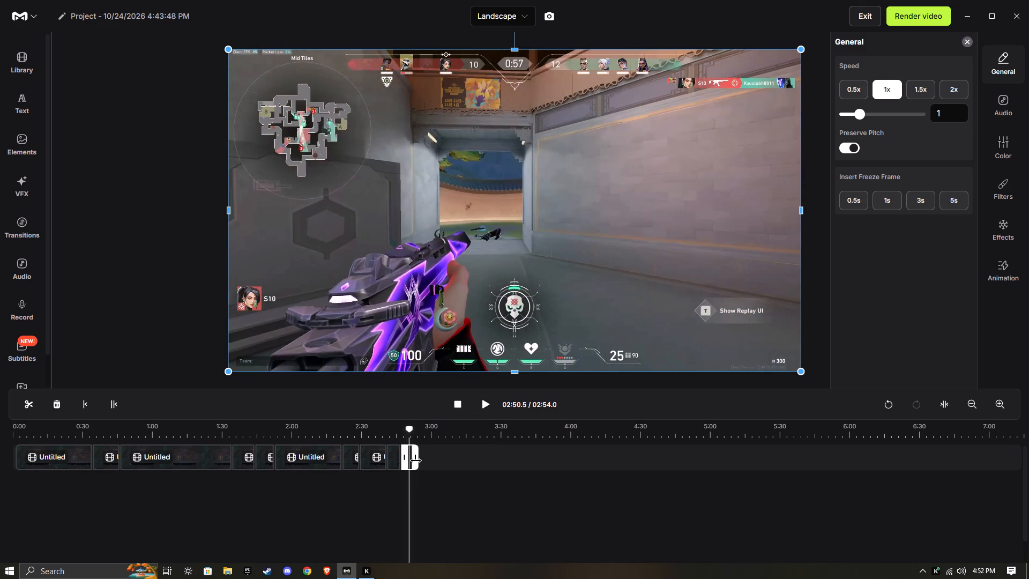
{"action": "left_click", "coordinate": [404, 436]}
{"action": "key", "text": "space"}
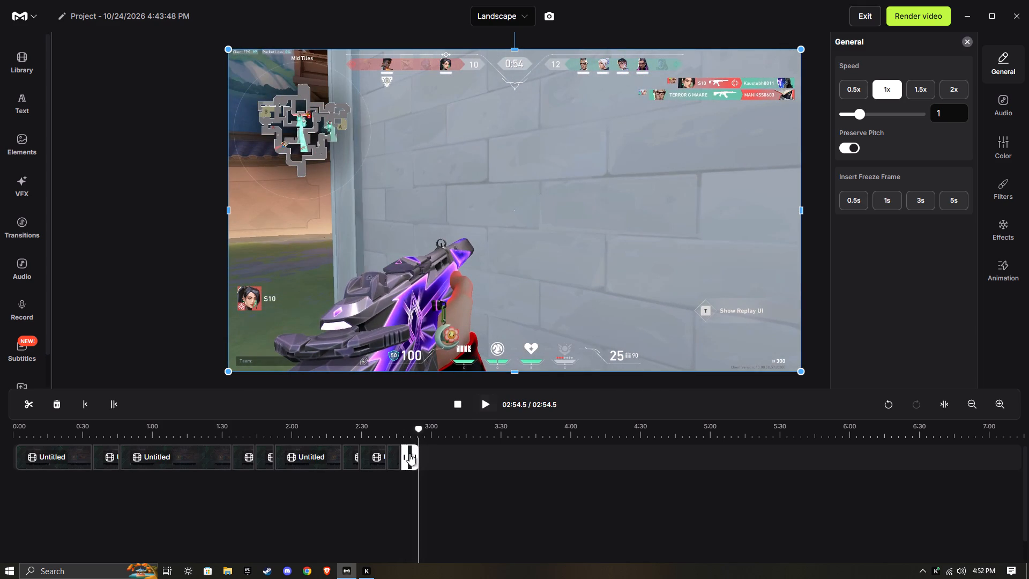
Split the final clip at 02:51.3, just after the Mid Tiles kill, delete the leftover piece, and replay the ending.
{"action": "left_click", "coordinate": [409, 434]}
{"action": "key", "text": "space"}
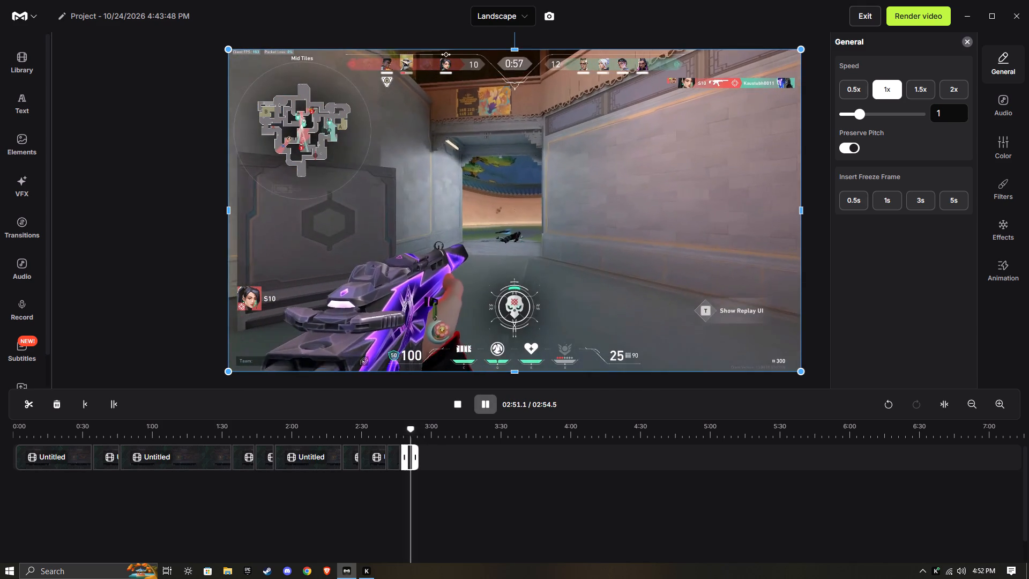
{"action": "key", "text": "space"}
{"action": "key", "text": "s"}
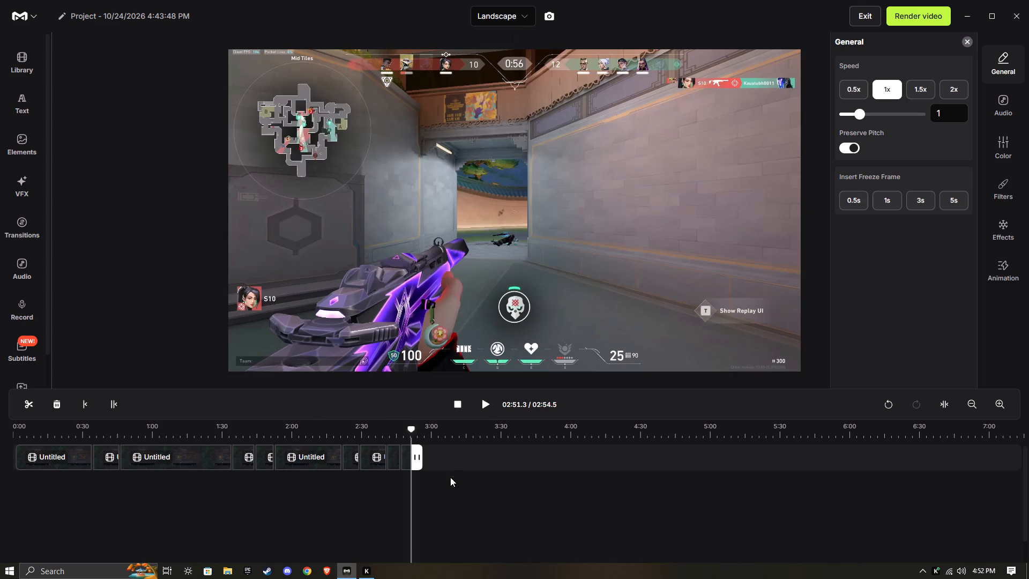
{"action": "left_click", "coordinate": [452, 468]}
{"action": "left_click", "coordinate": [421, 456]}
{"action": "key", "text": "Delete"}
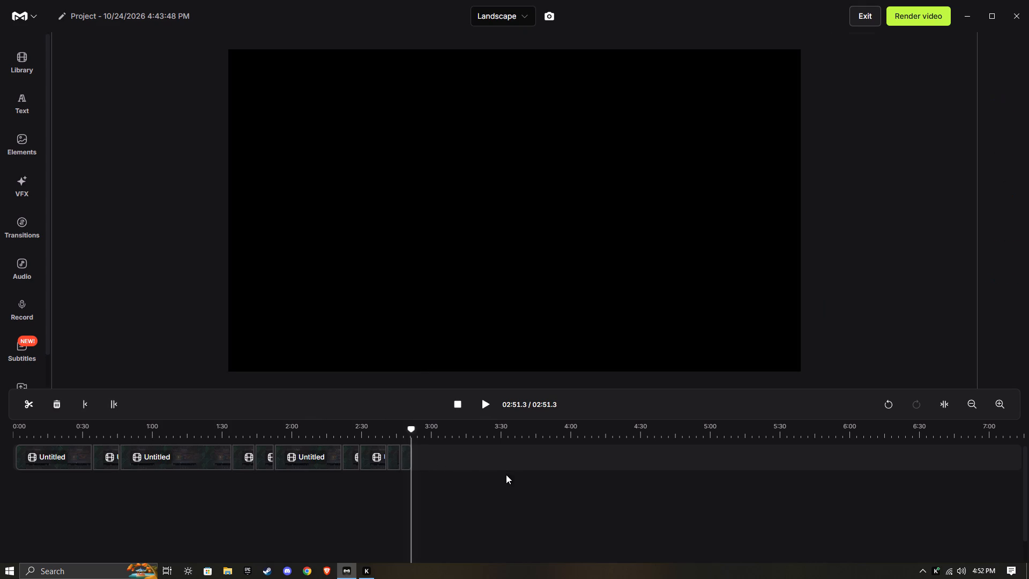
{"action": "left_click", "coordinate": [405, 436]}
{"action": "key", "text": "space"}
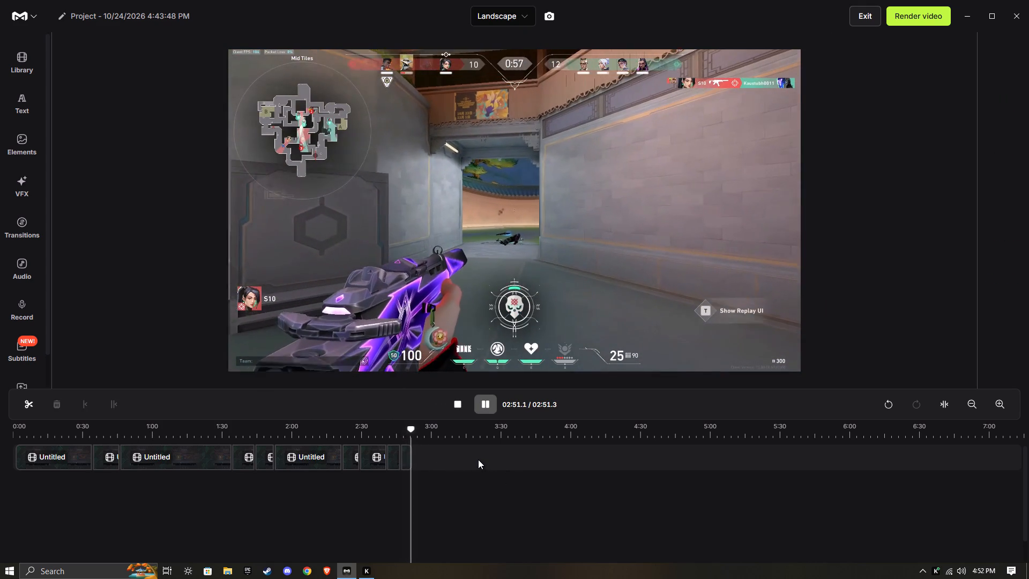
Add a Cross Fade transition between the first and second clips and play back across that junction.
{"action": "left_click", "coordinate": [24, 432]}
{"action": "left_click", "coordinate": [24, 235]}
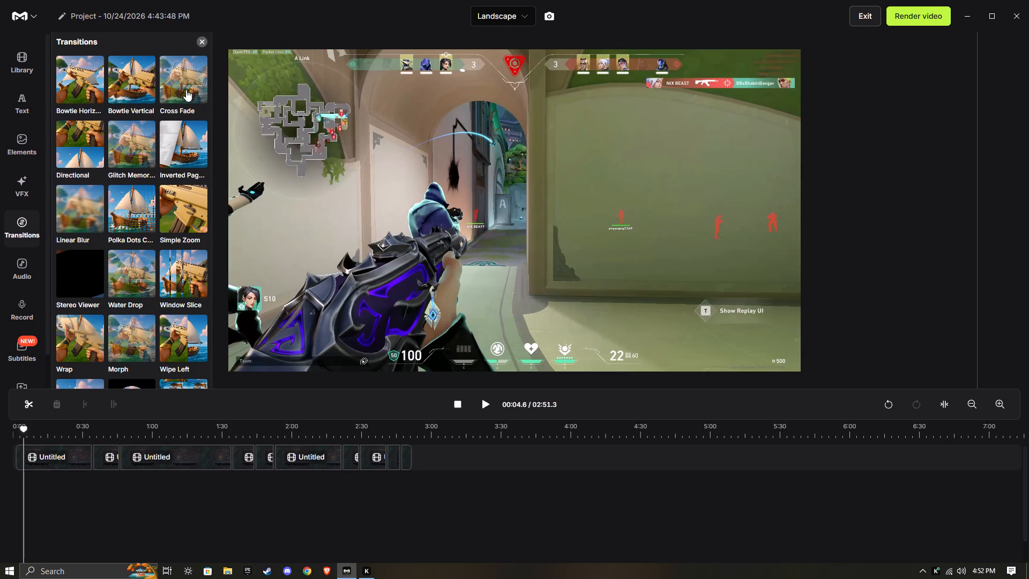
{"action": "left_click_drag", "start_coordinate": [186, 90], "coordinate": [92, 460]}
{"action": "left_click", "coordinate": [83, 433]}
{"action": "key", "text": "space"}
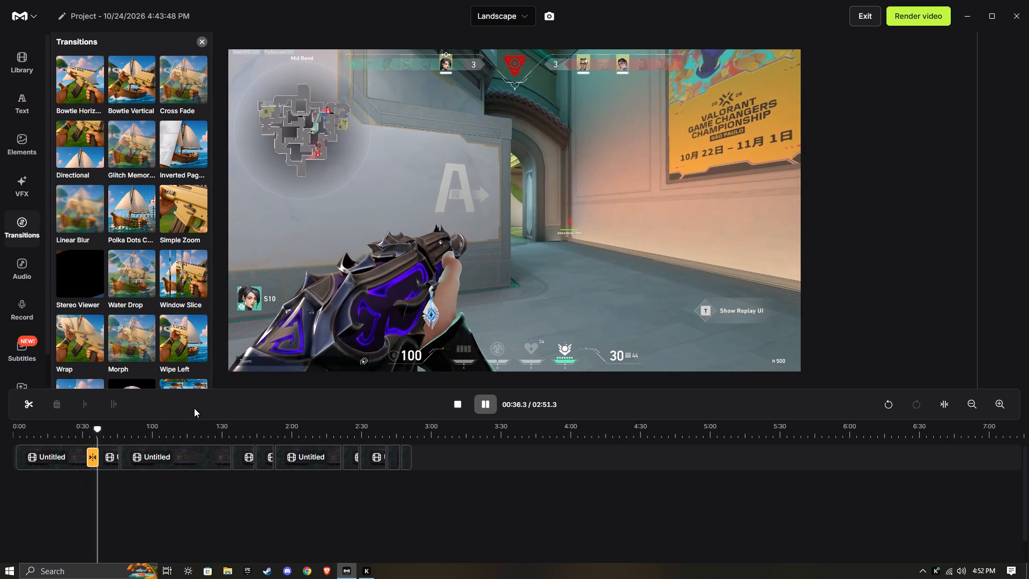
{"action": "left_click", "coordinate": [76, 436]}
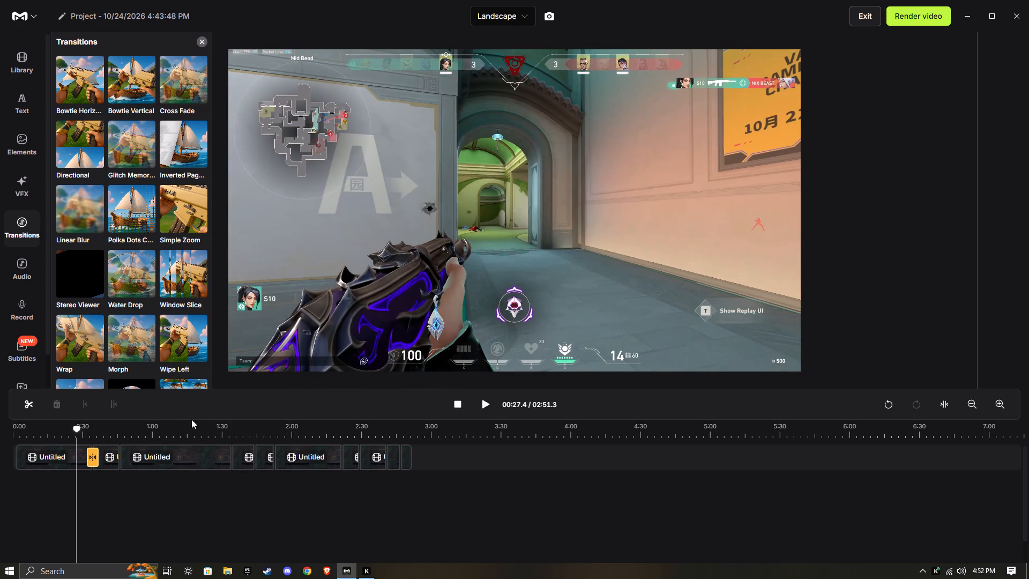
{"action": "key", "text": "space"}
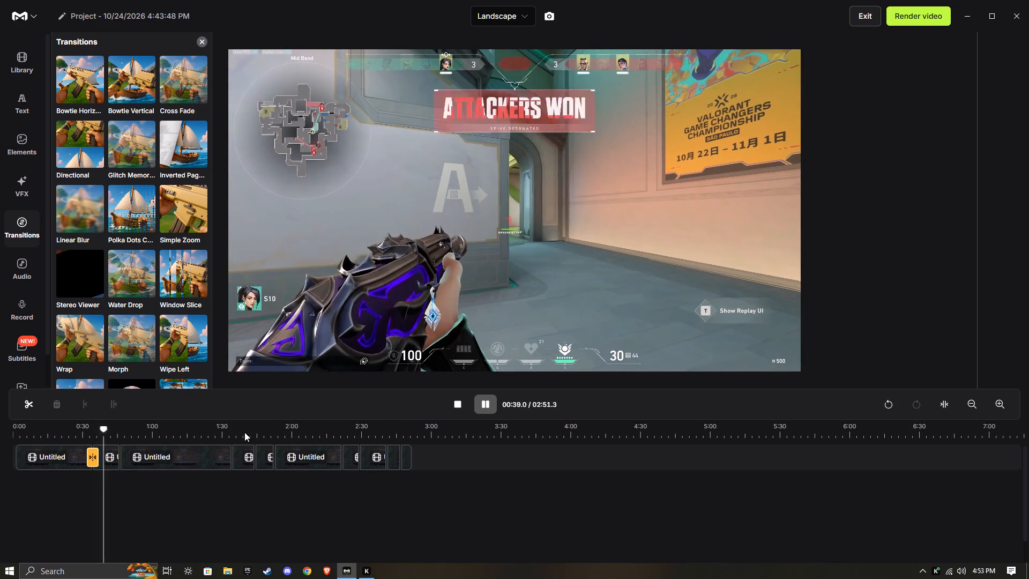
{"action": "left_click", "coordinate": [53, 433]}
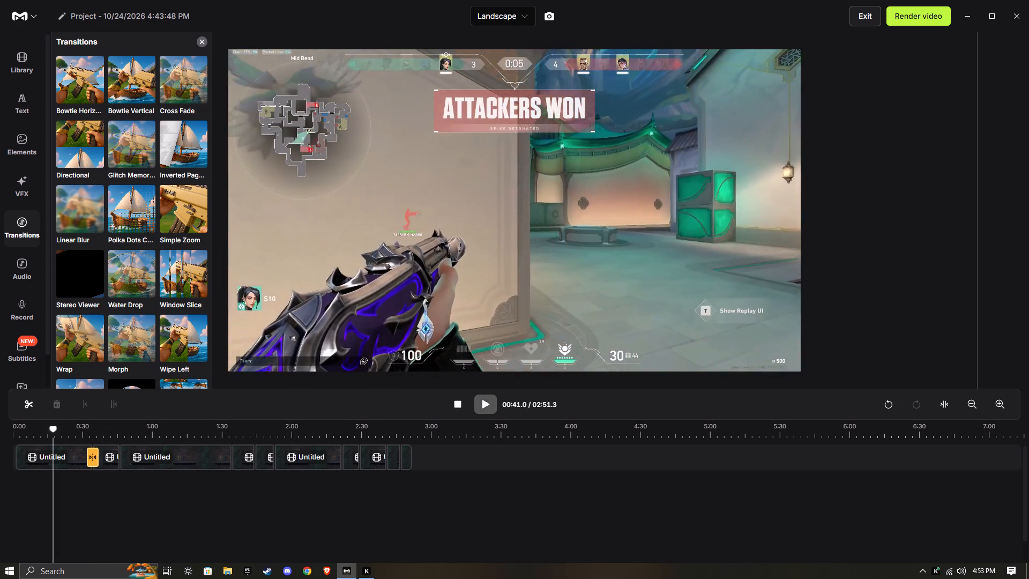
{"action": "key", "text": "space"}
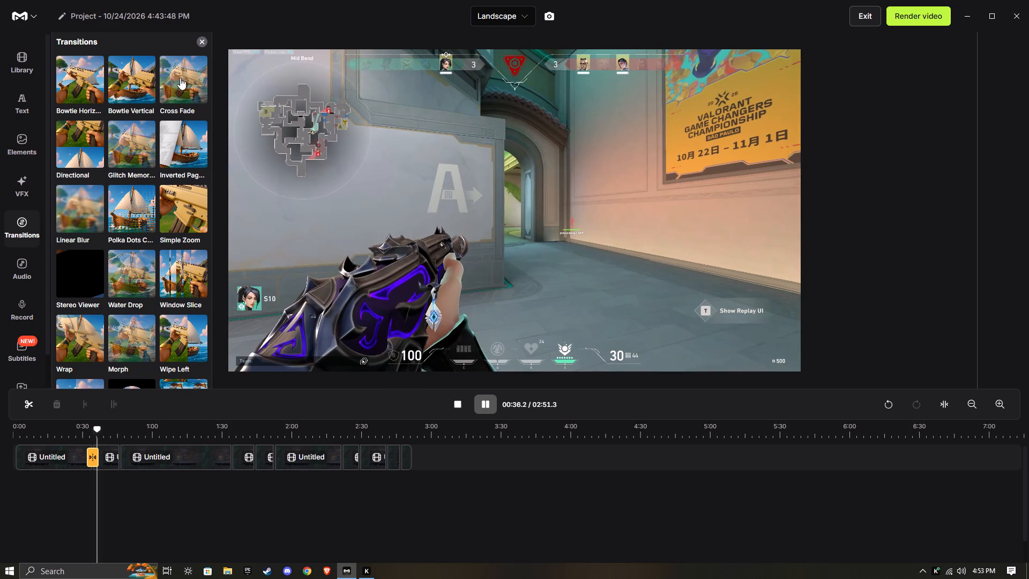
Add Cross Fade transitions at the next four junctions, from the second clip through the sixth clip.
{"action": "left_click_drag", "start_coordinate": [185, 77], "coordinate": [133, 425]}
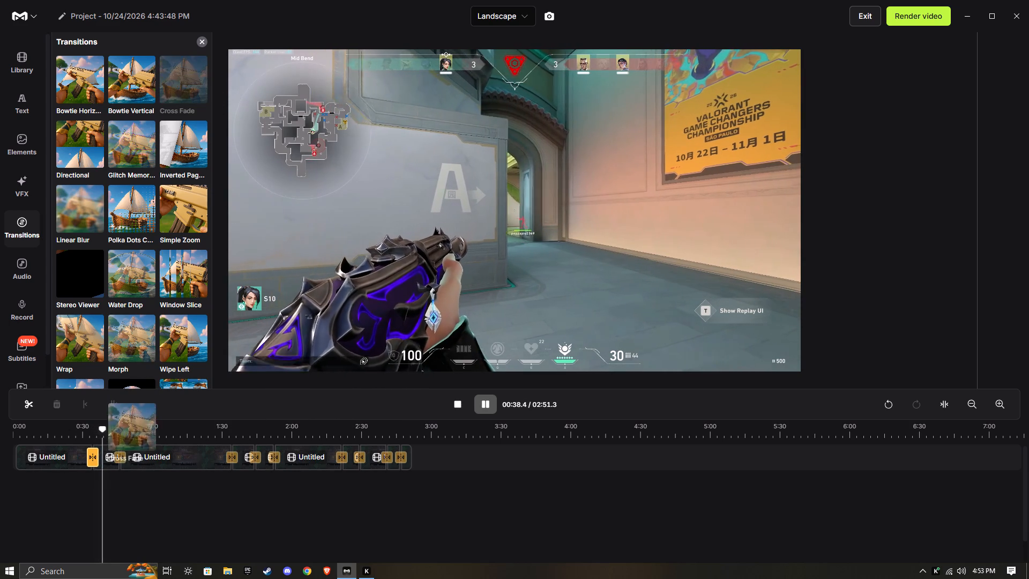
{"action": "left_click_drag", "start_coordinate": [133, 425], "coordinate": [120, 456]}
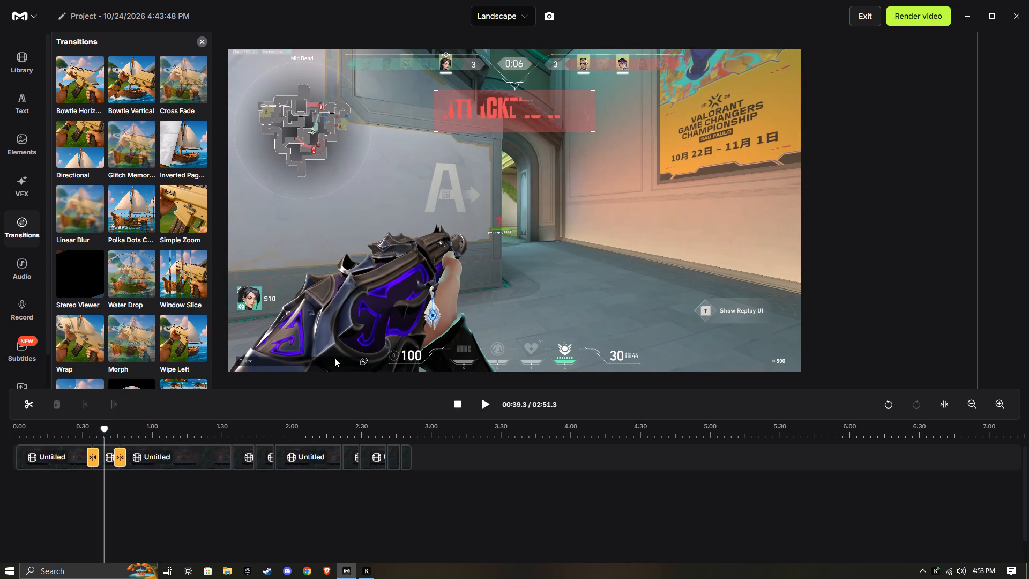
{"action": "key", "text": "space"}
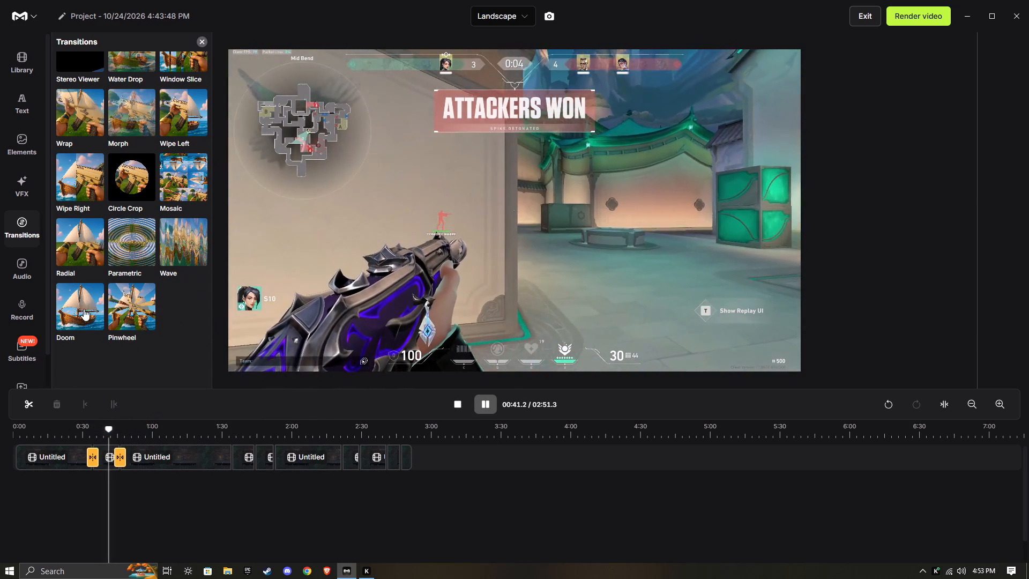
{"action": "scroll", "coordinate": [80, 296], "scroll_direction": "up", "scroll_amount": 4}
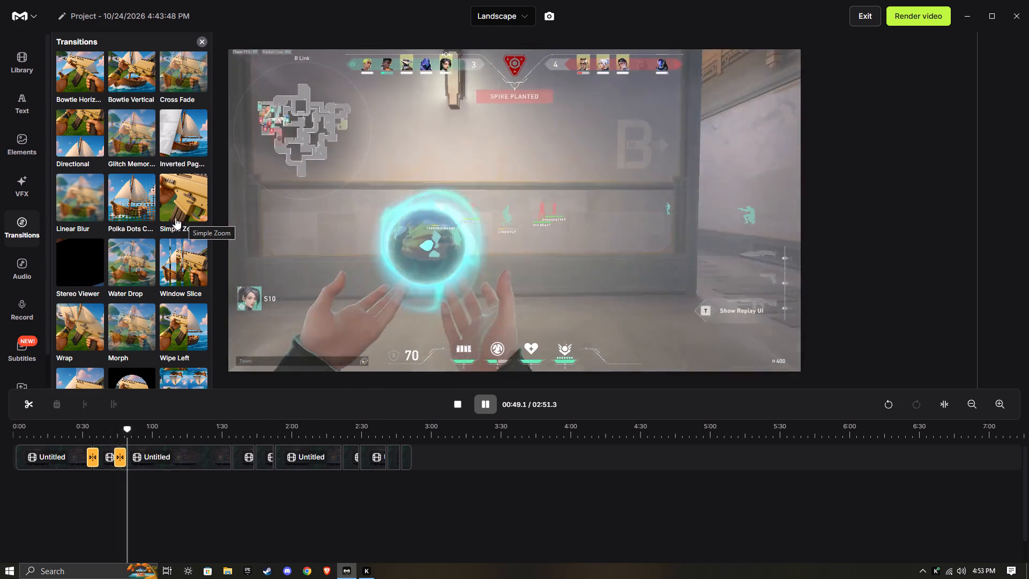
{"action": "left_click_drag", "start_coordinate": [191, 68], "coordinate": [229, 455]}
{"action": "left_click_drag", "start_coordinate": [189, 75], "coordinate": [257, 463]}
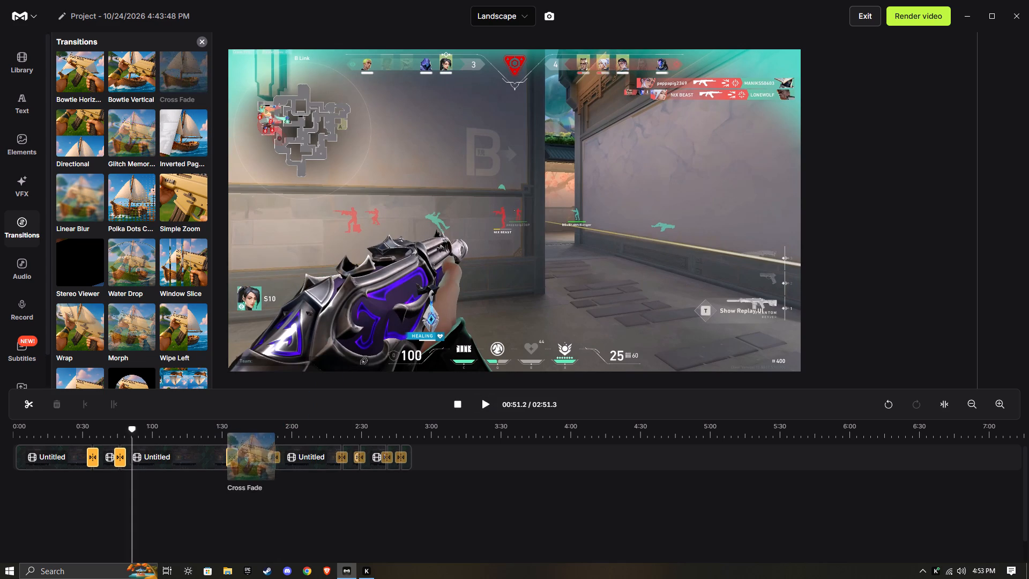
{"action": "left_click_drag", "start_coordinate": [257, 463], "coordinate": [256, 463]}
{"action": "left_click_drag", "start_coordinate": [195, 73], "coordinate": [285, 460]}
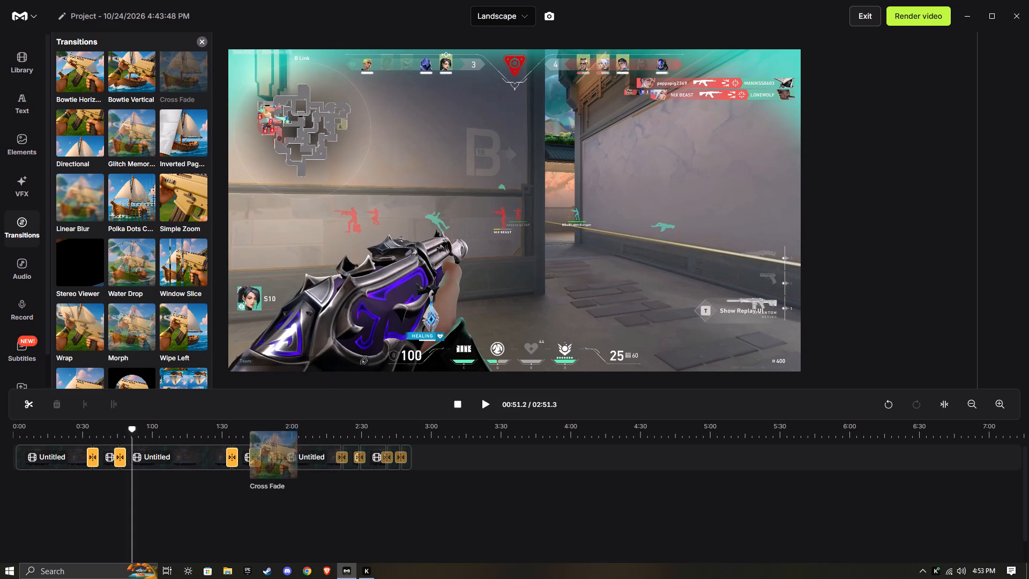
{"action": "left_click_drag", "start_coordinate": [285, 460], "coordinate": [271, 456]}
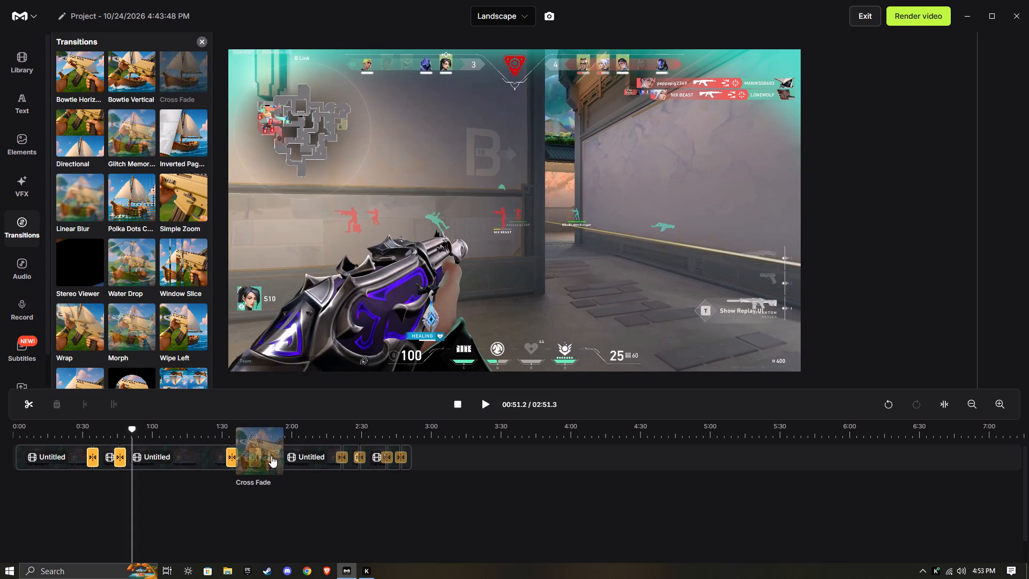
{"action": "left_click_drag", "start_coordinate": [271, 456], "coordinate": [271, 456]}
Add Cross Fade transitions at the remaining four junctions, from the sixth clip through the final clip.
{"action": "left_click_drag", "start_coordinate": [190, 64], "coordinate": [336, 458]}
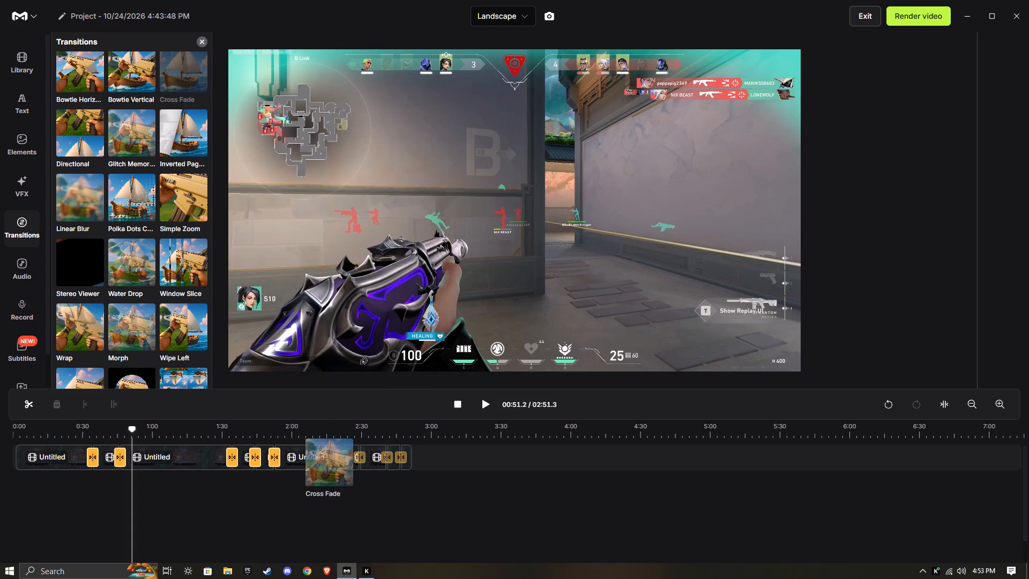
{"action": "left_click_drag", "start_coordinate": [336, 458], "coordinate": [335, 458]}
{"action": "left_click_drag", "start_coordinate": [190, 72], "coordinate": [343, 460]}
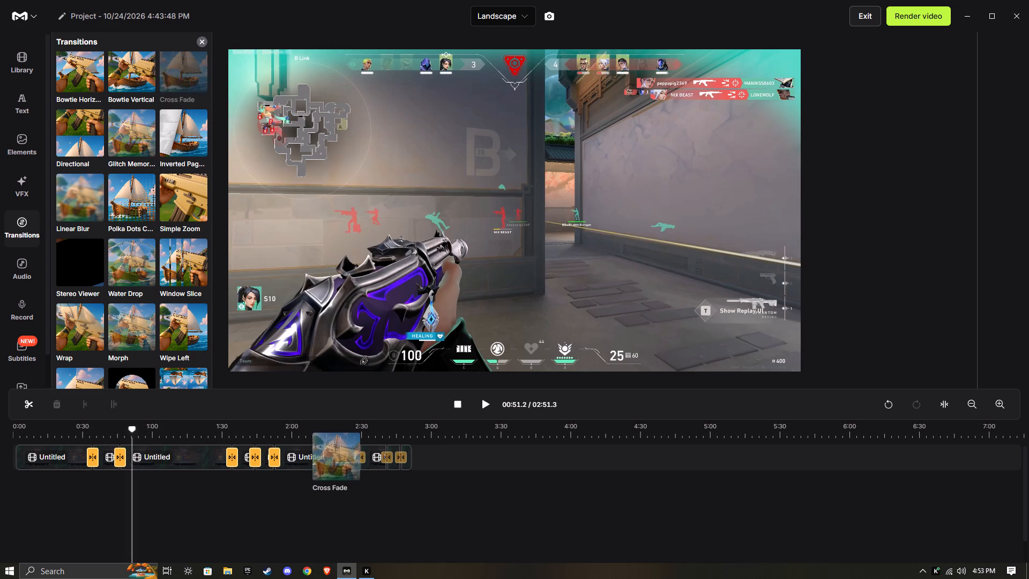
{"action": "left_click_drag", "start_coordinate": [343, 460], "coordinate": [343, 459]}
{"action": "left_click_drag", "start_coordinate": [188, 73], "coordinate": [357, 458]}
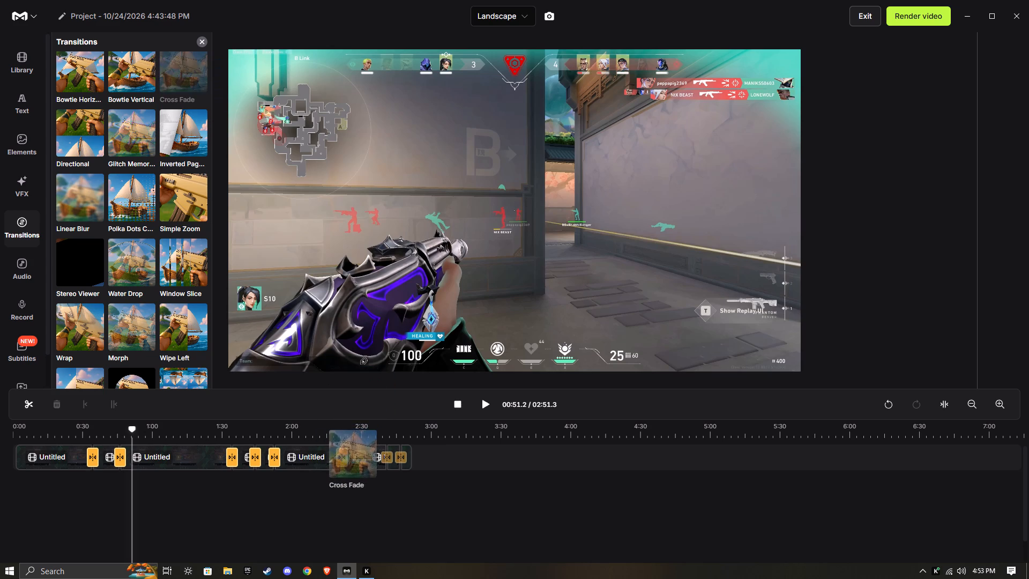
{"action": "left_click_drag", "start_coordinate": [357, 458], "coordinate": [356, 458]}
{"action": "left_click_drag", "start_coordinate": [183, 67], "coordinate": [385, 451]}
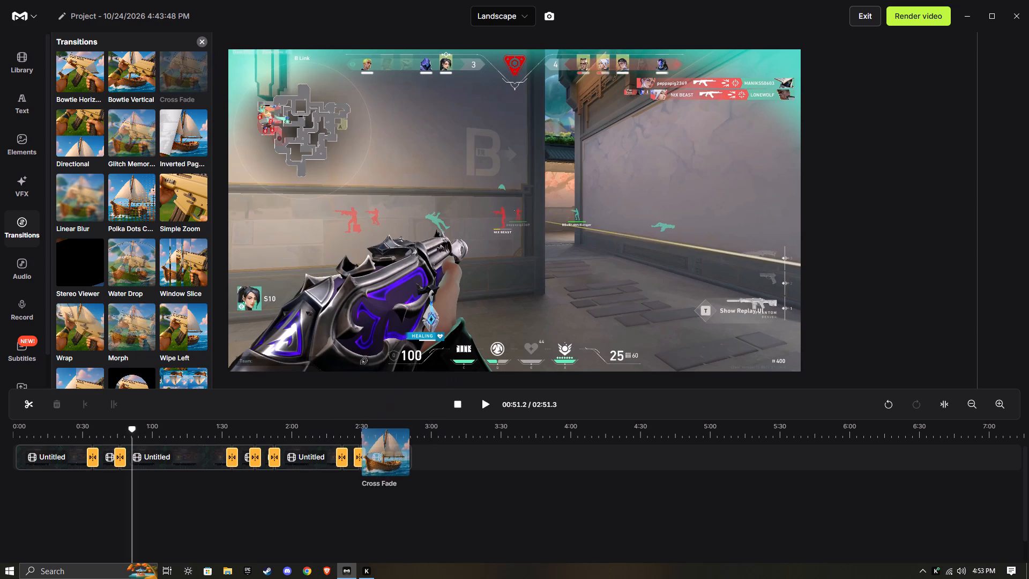
{"action": "left_click_drag", "start_coordinate": [385, 451], "coordinate": [383, 452]}
{"action": "left_click_drag", "start_coordinate": [196, 73], "coordinate": [408, 464]}
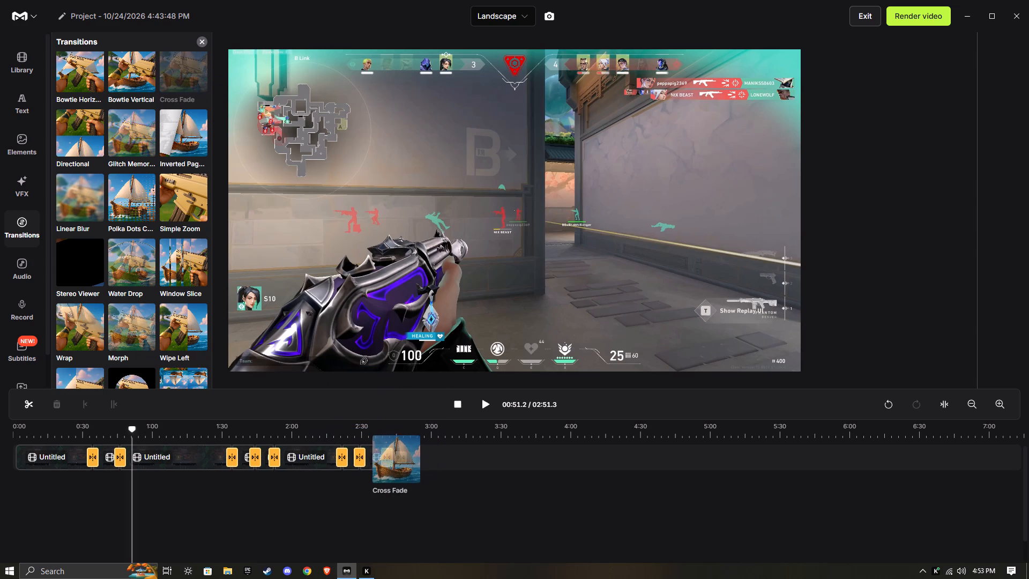
{"action": "left_click_drag", "start_coordinate": [408, 464], "coordinate": [400, 455]}
Skim ahead and play the edit from 01:26.4 to the end to review the remaining Cross Fade transitions.
{"action": "left_click", "coordinate": [488, 402]}
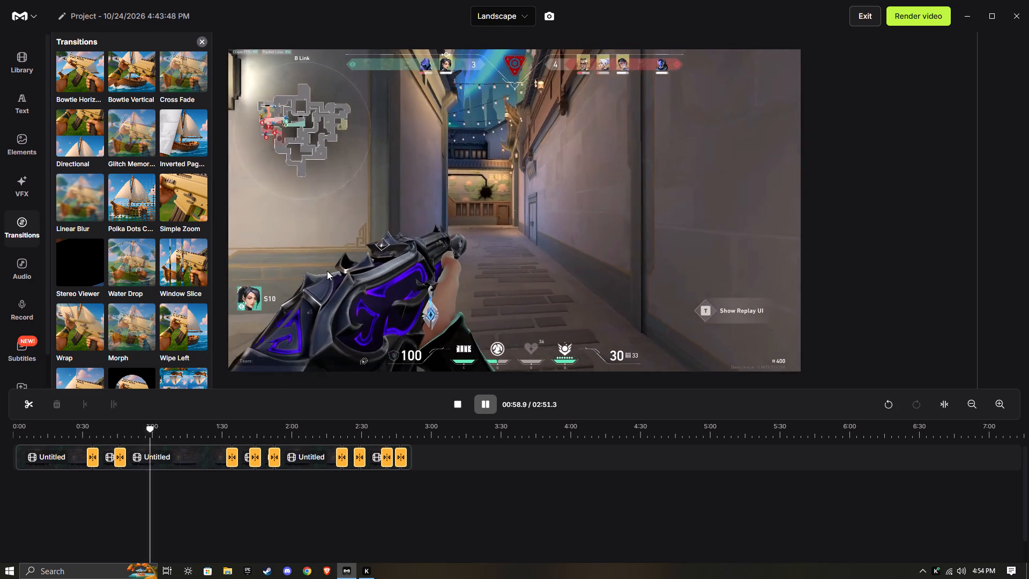
{"action": "left_click", "coordinate": [211, 427]}
{"action": "left_click", "coordinate": [222, 433]}
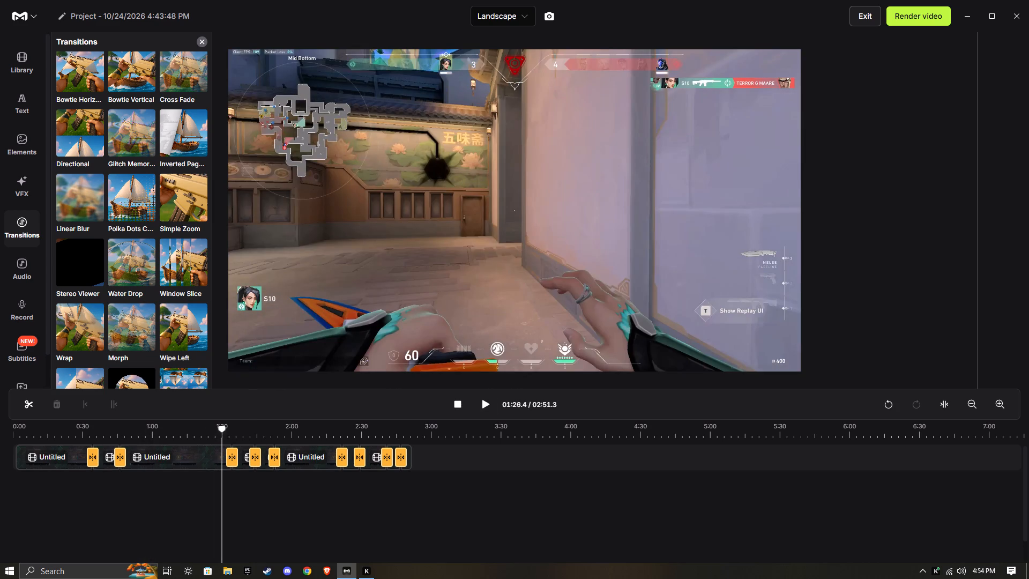
{"action": "left_click", "coordinate": [485, 404]}
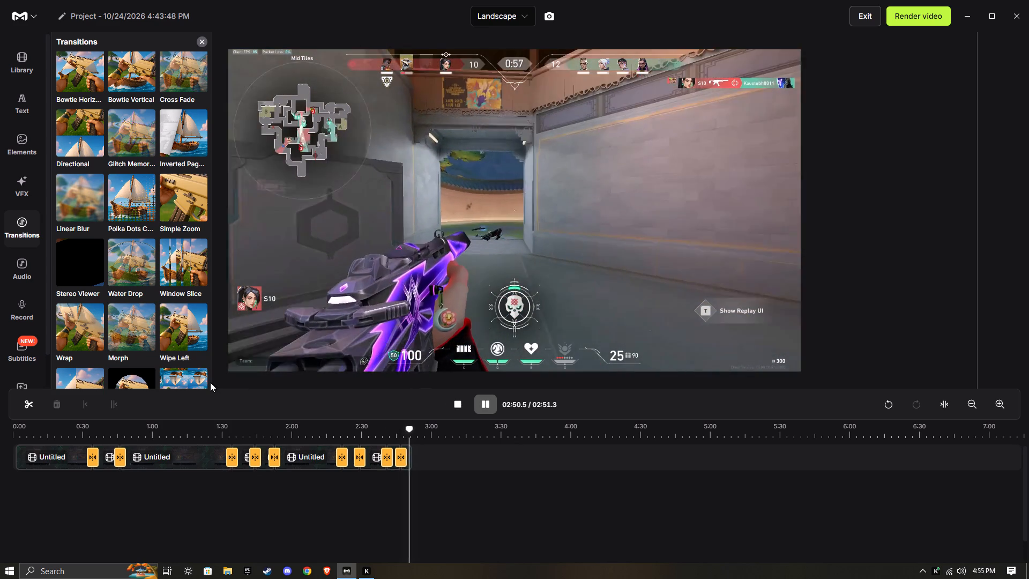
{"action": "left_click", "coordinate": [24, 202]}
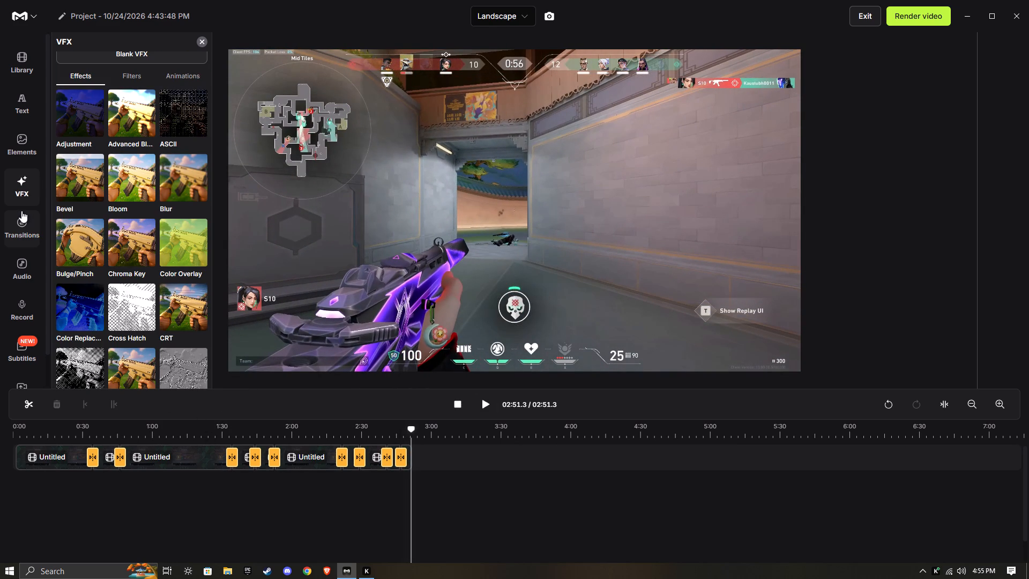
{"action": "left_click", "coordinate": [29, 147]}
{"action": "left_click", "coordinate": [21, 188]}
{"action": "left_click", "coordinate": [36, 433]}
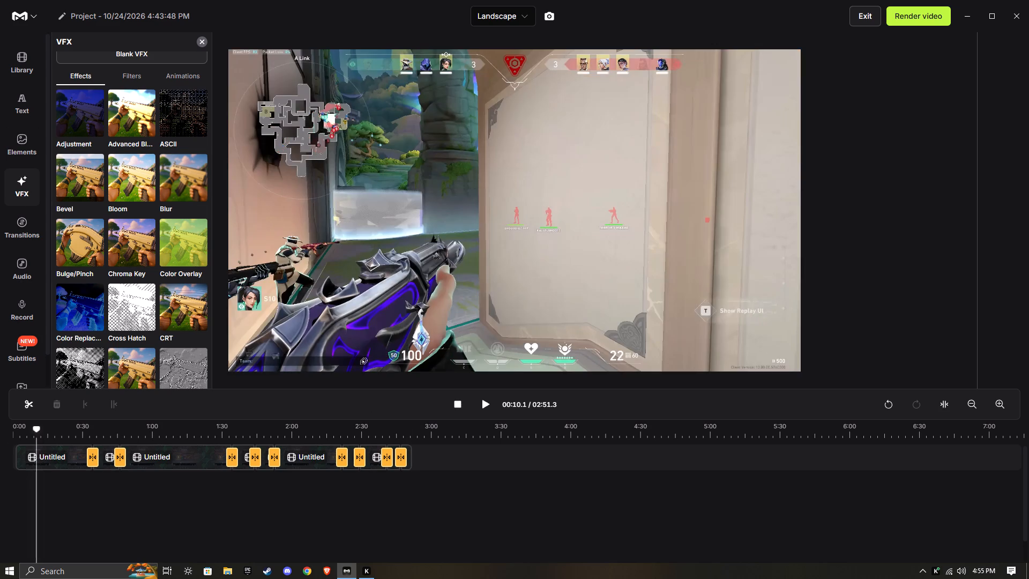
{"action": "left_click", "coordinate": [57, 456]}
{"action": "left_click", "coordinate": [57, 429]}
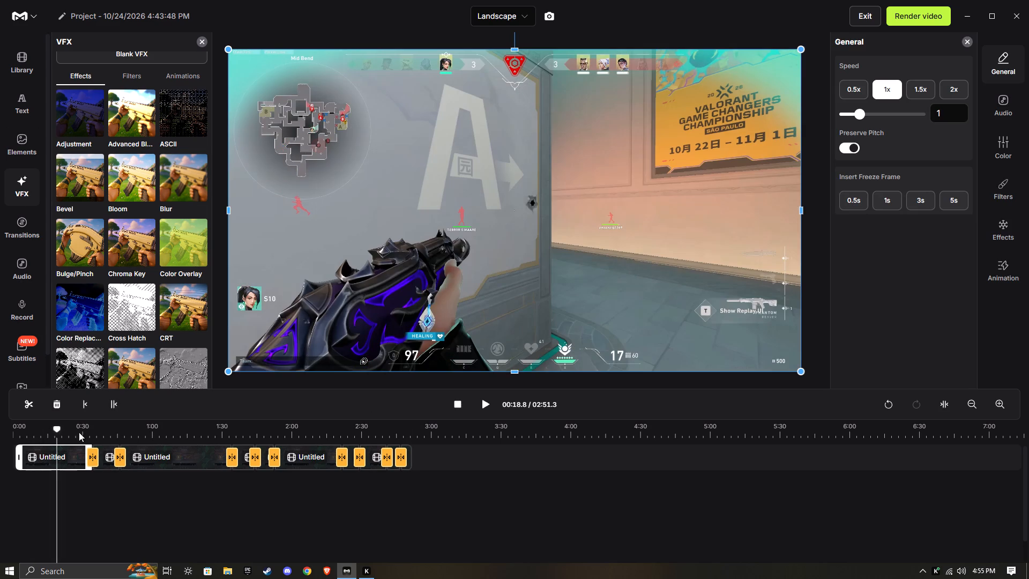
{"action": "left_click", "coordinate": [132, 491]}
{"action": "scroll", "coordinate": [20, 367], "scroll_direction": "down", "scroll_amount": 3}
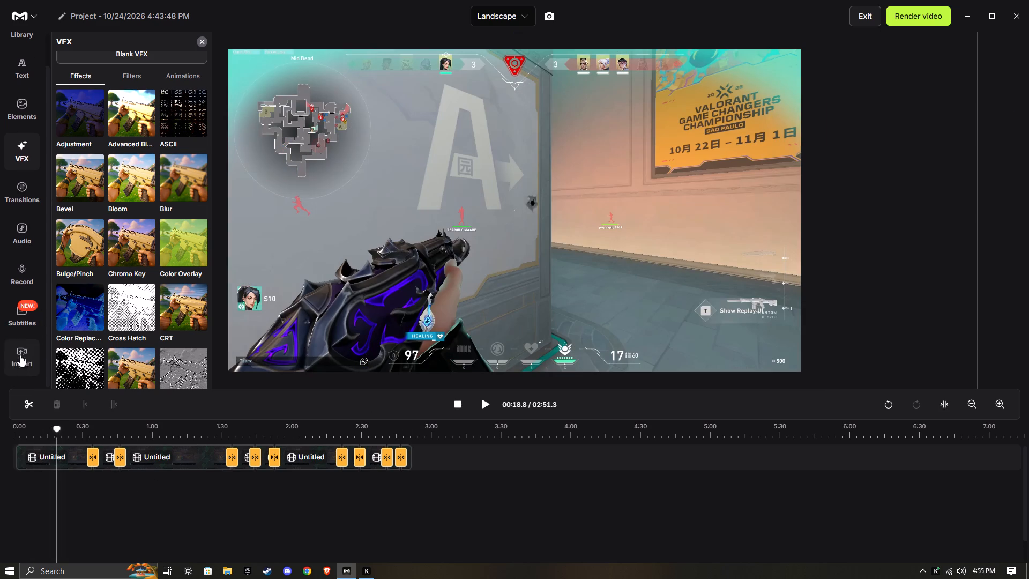
Browse the VFX filters and animations, the audio soundbytes and the library clips for possible additions to the edit.
{"action": "scroll", "coordinate": [23, 316], "scroll_direction": "up", "scroll_amount": 4}
{"action": "left_click", "coordinate": [136, 75]}
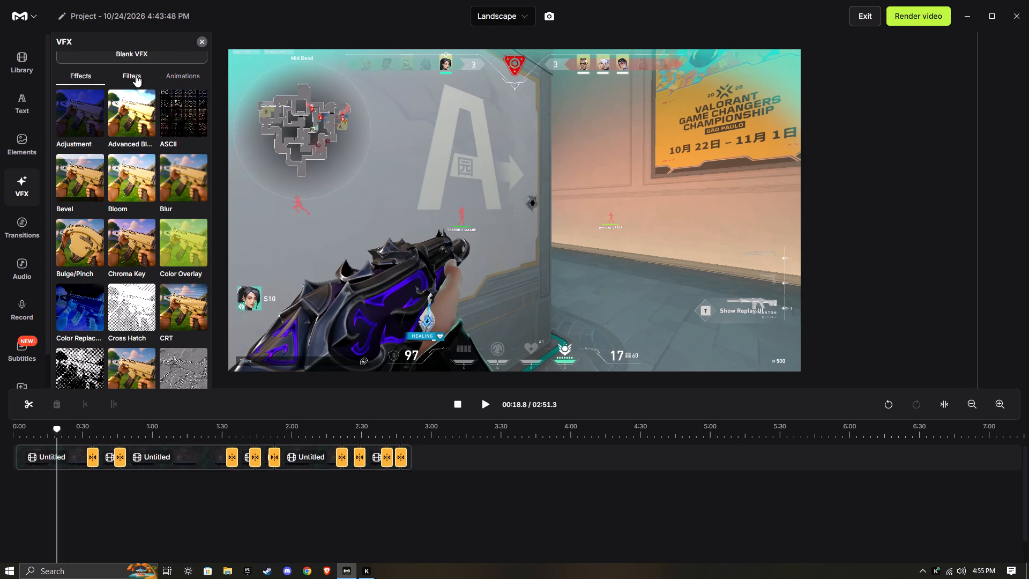
{"action": "left_click", "coordinate": [190, 75]}
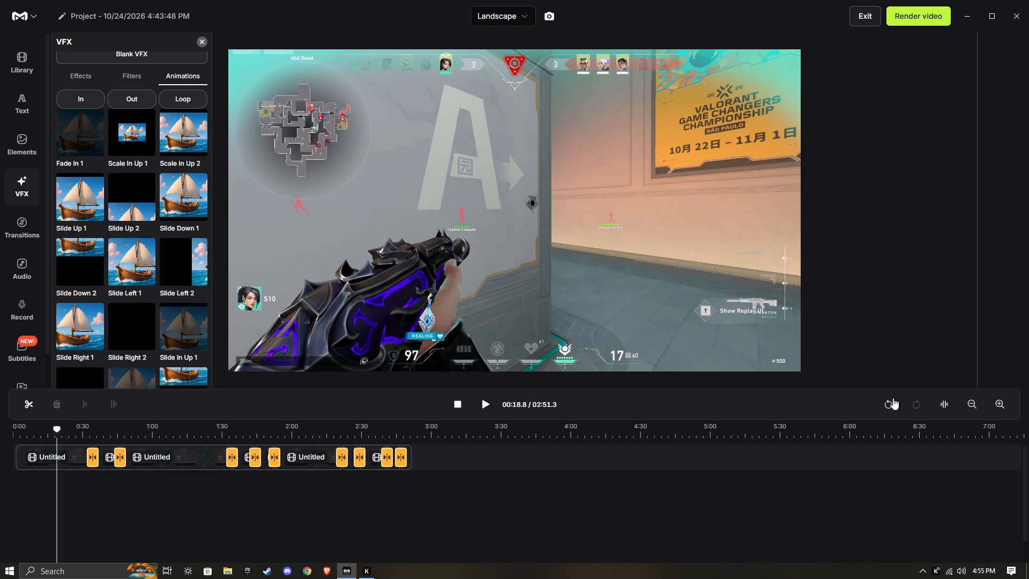
{"action": "scroll", "coordinate": [20, 347], "scroll_direction": "up", "scroll_amount": 1}
{"action": "scroll", "coordinate": [21, 353], "scroll_direction": "down", "scroll_amount": 3}
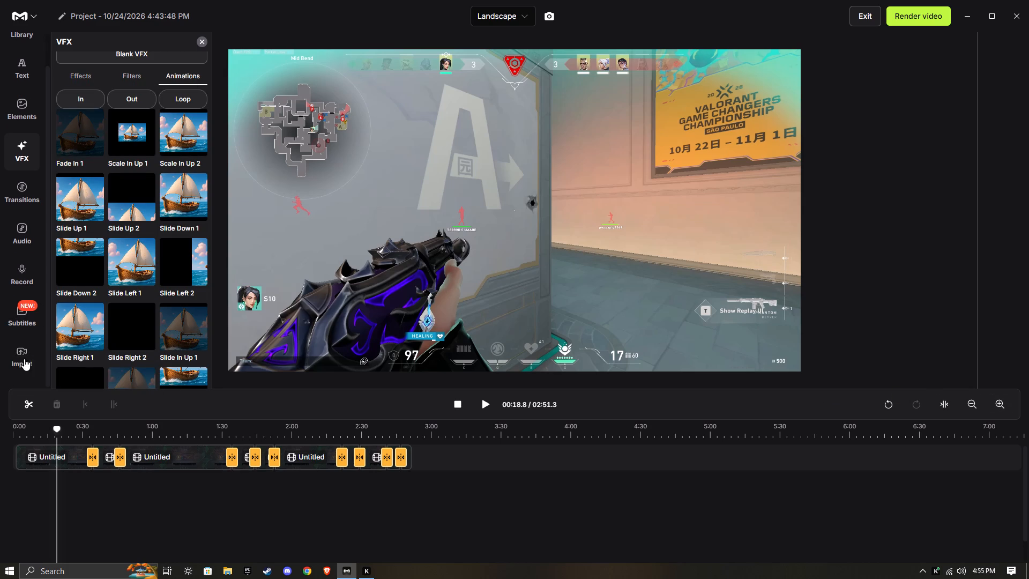
{"action": "scroll", "coordinate": [31, 329], "scroll_direction": "up", "scroll_amount": 3}
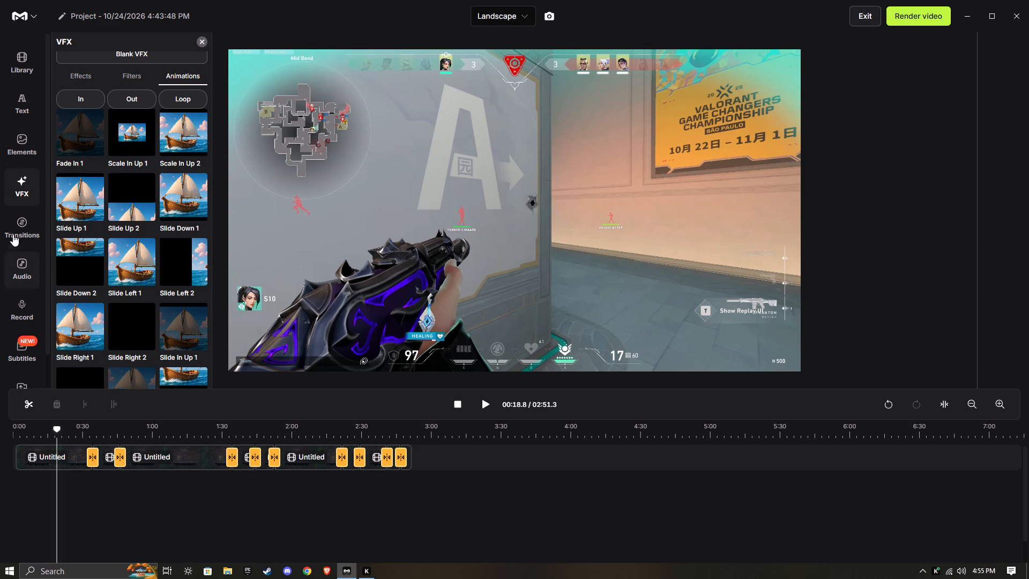
{"action": "left_click", "coordinate": [15, 229]}
{"action": "left_click", "coordinate": [16, 261]}
{"action": "scroll", "coordinate": [46, 248], "scroll_direction": "up", "scroll_amount": 4}
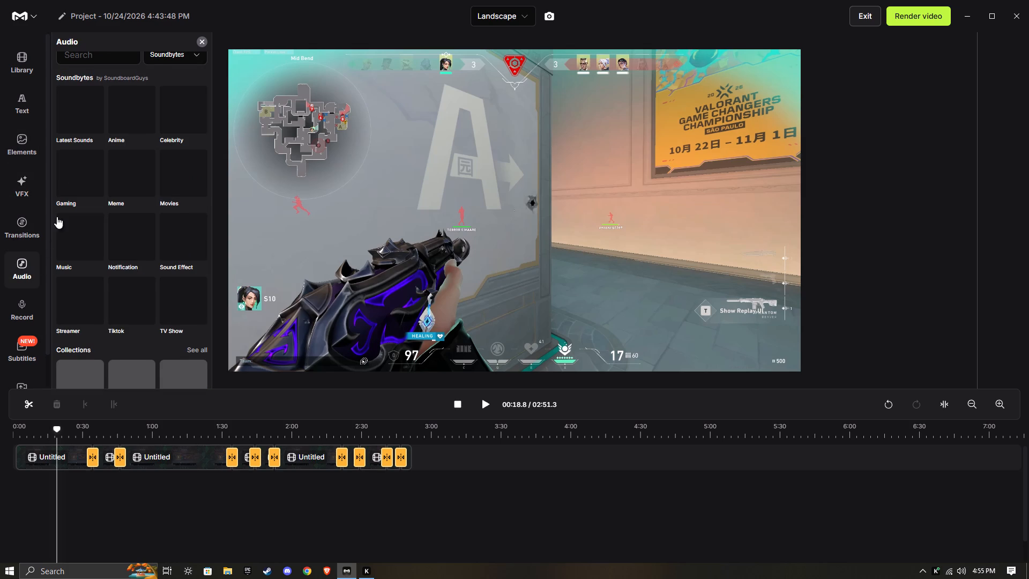
{"action": "left_click", "coordinate": [21, 50]}
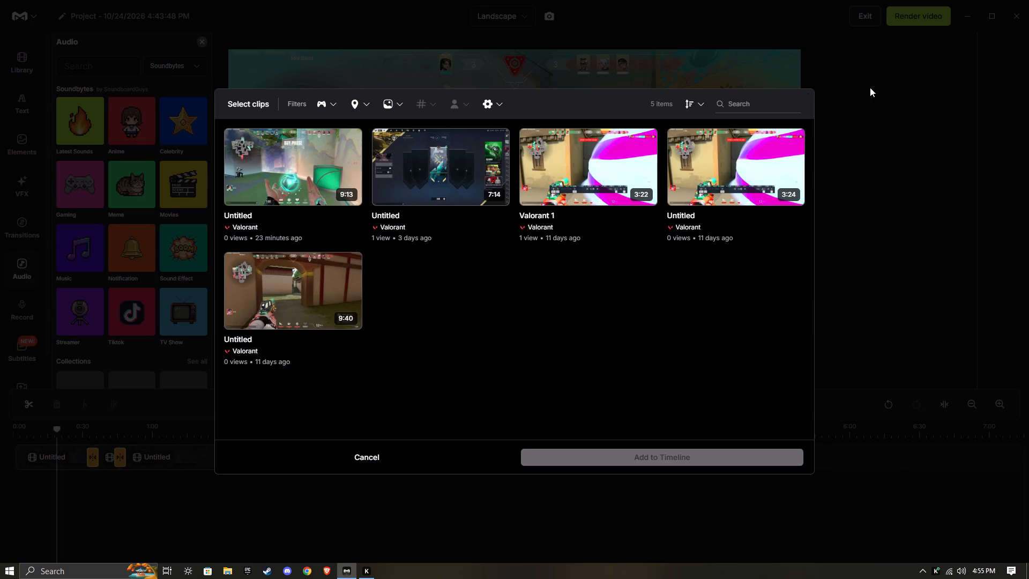
{"action": "left_click", "coordinate": [870, 87]}
{"action": "scroll", "coordinate": [337, 303], "scroll_direction": "down", "scroll_amount": 3}
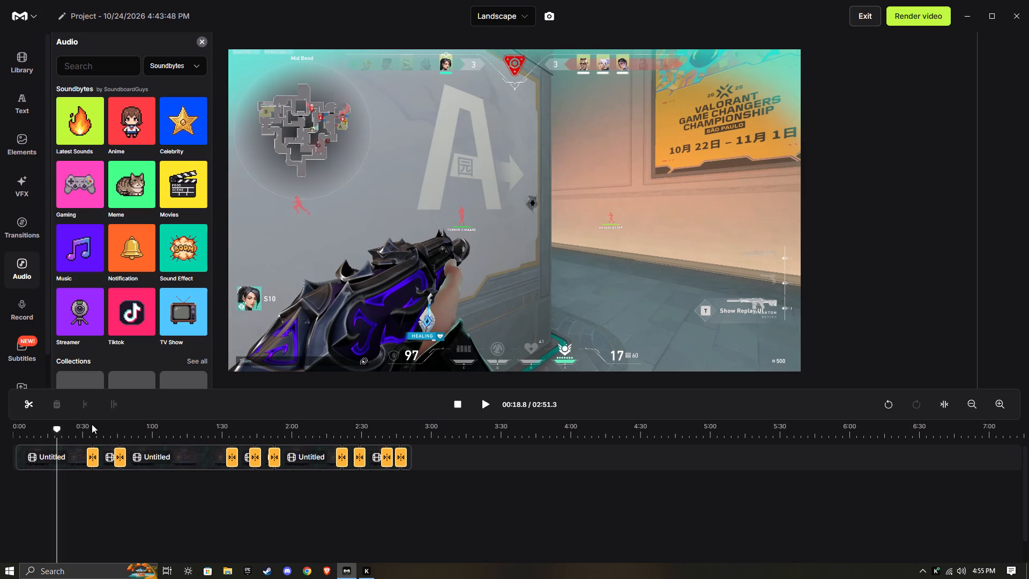
{"action": "scroll", "coordinate": [106, 345], "scroll_direction": "down", "scroll_amount": 2}
{"action": "scroll", "coordinate": [109, 328], "scroll_direction": "up", "scroll_amount": 4}
{"action": "scroll", "coordinate": [33, 314], "scroll_direction": "up", "scroll_amount": 1}
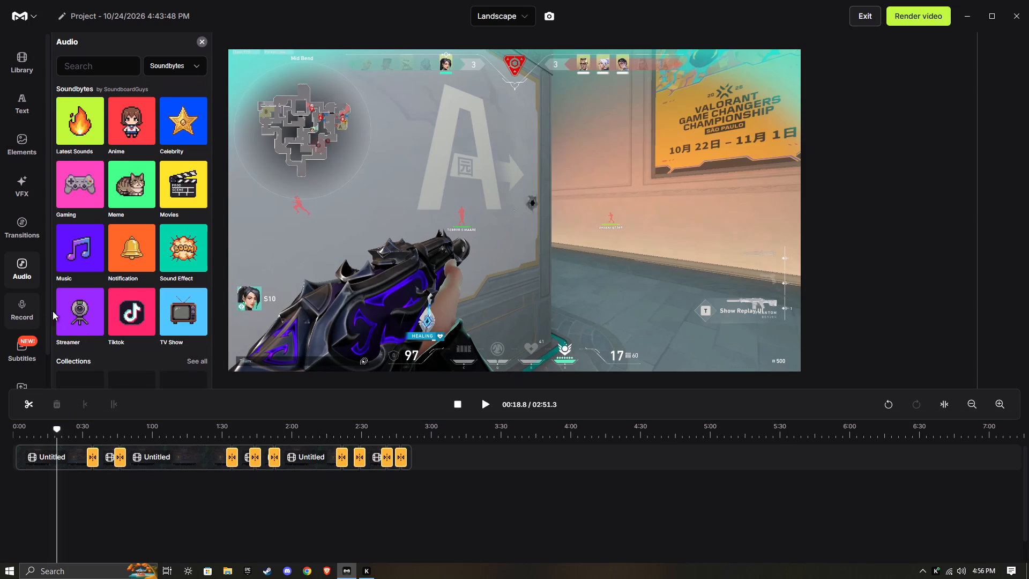
{"action": "left_click_drag", "start_coordinate": [856, 277], "coordinate": [863, 263]}
Set the first clip's color saturation to 2 and play the clip from 00:18.8 to check the look.
{"action": "left_click", "coordinate": [652, 193]}
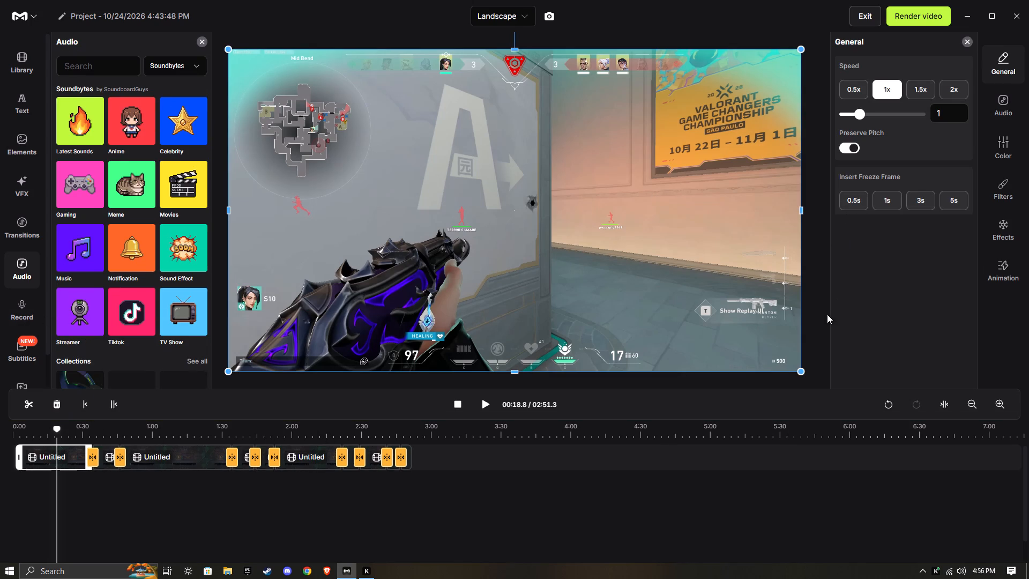
{"action": "left_click", "coordinate": [1004, 136]}
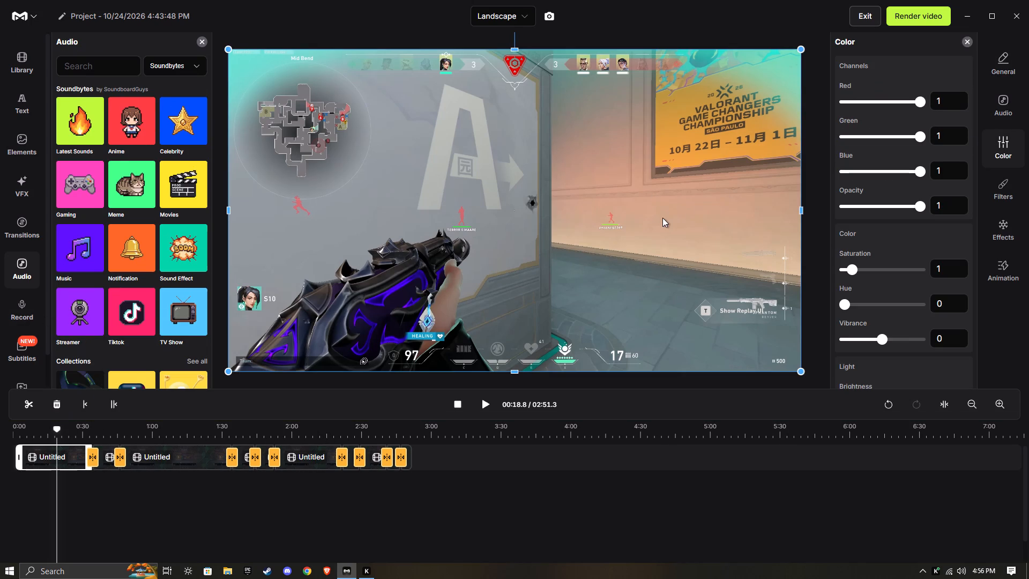
{"action": "left_click_drag", "start_coordinate": [855, 268], "coordinate": [861, 269]}
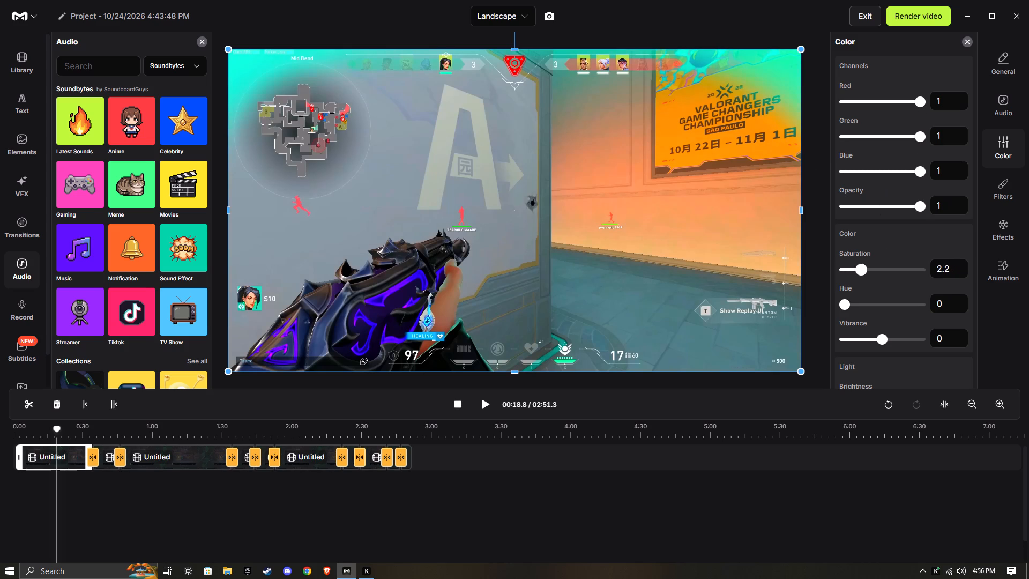
{"action": "left_click_drag", "start_coordinate": [861, 269], "coordinate": [863, 269]}
{"action": "left_click", "coordinate": [959, 263]}
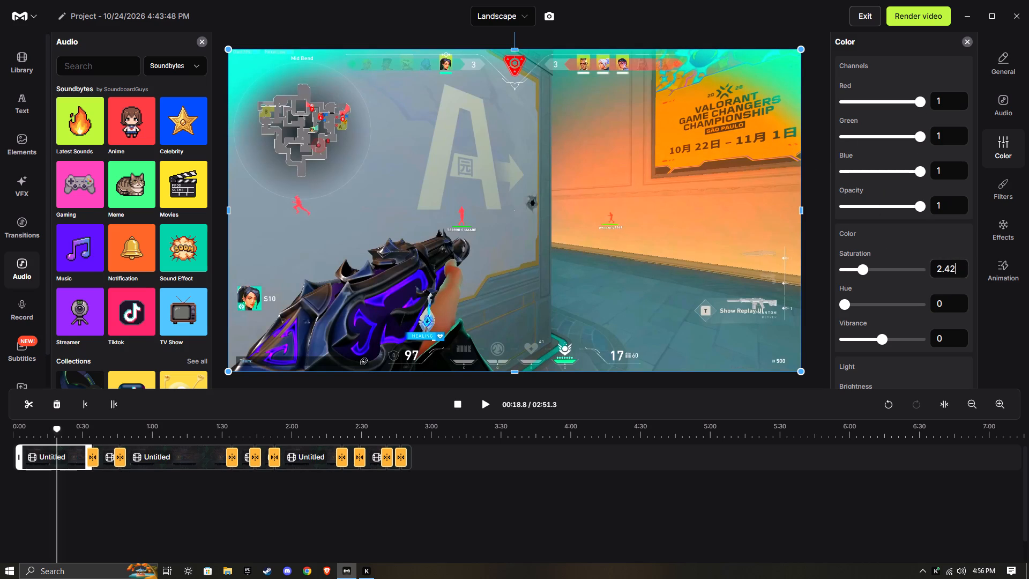
{"action": "key", "text": "BackSpace"}
{"action": "key", "text": "BackSpace"}
{"action": "key", "text": "Return"}
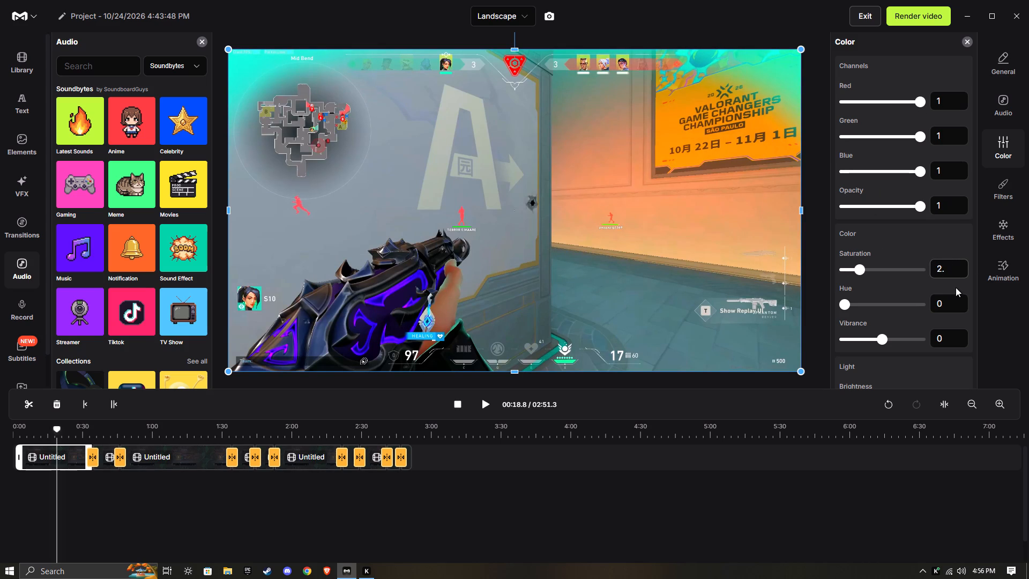
{"action": "key", "text": "BackSpace"}
{"action": "key", "text": "Return"}
{"action": "left_click", "coordinate": [773, 269]}
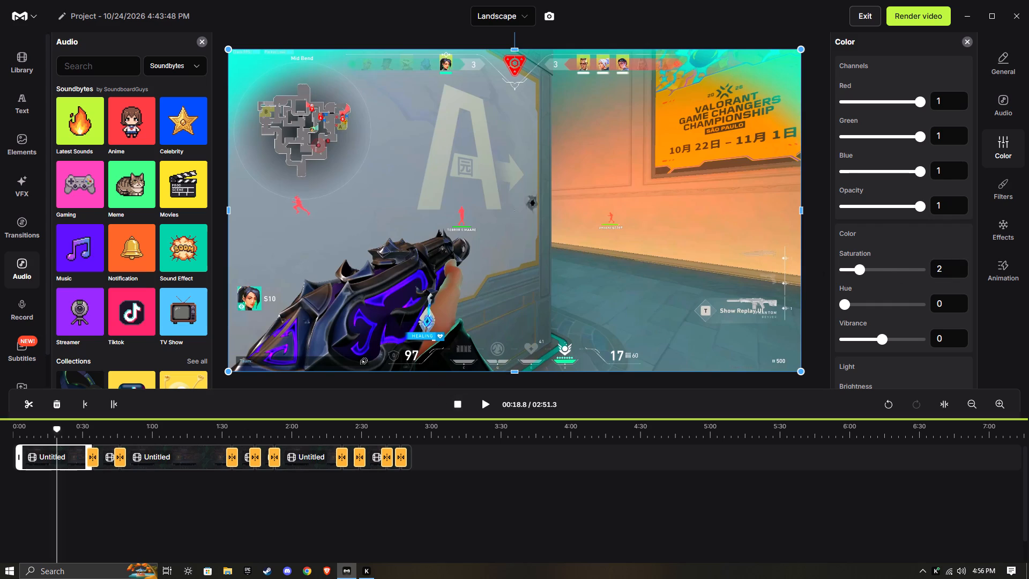
{"action": "key", "text": "space"}
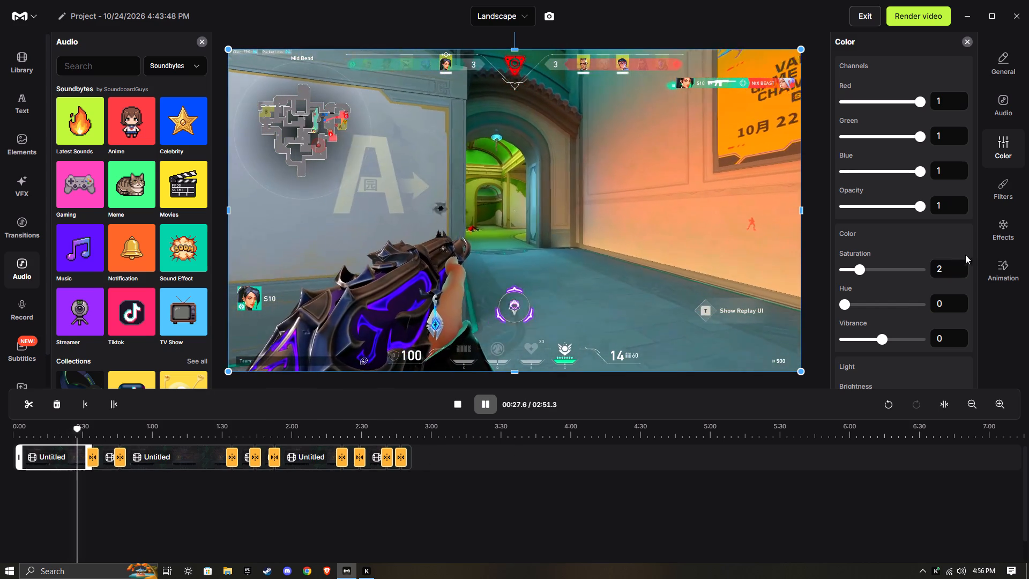
Set the first clip's saturation to 1.50 and resume playback from 00:30.5.
{"action": "left_click", "coordinate": [953, 269]}
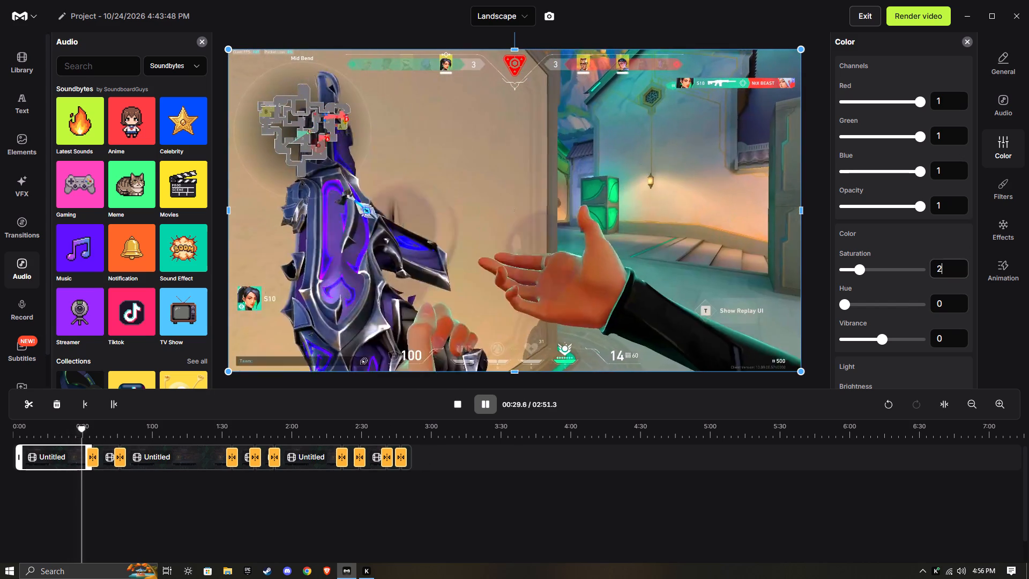
{"action": "key", "text": "BackSpace"}
{"action": "key", "text": "1"}
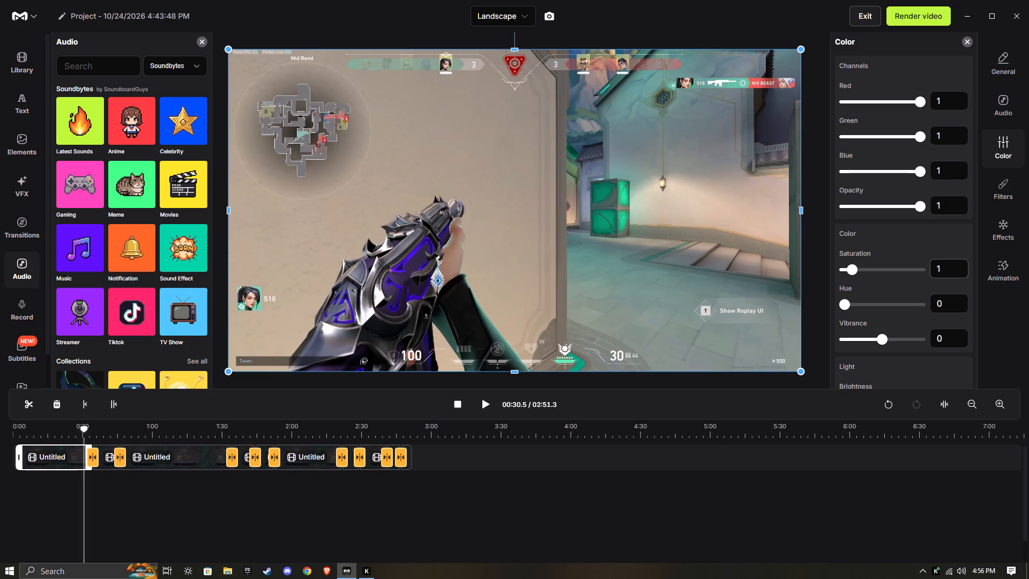
{"action": "type", "text": ".50"}
{"action": "key", "text": "Return"}
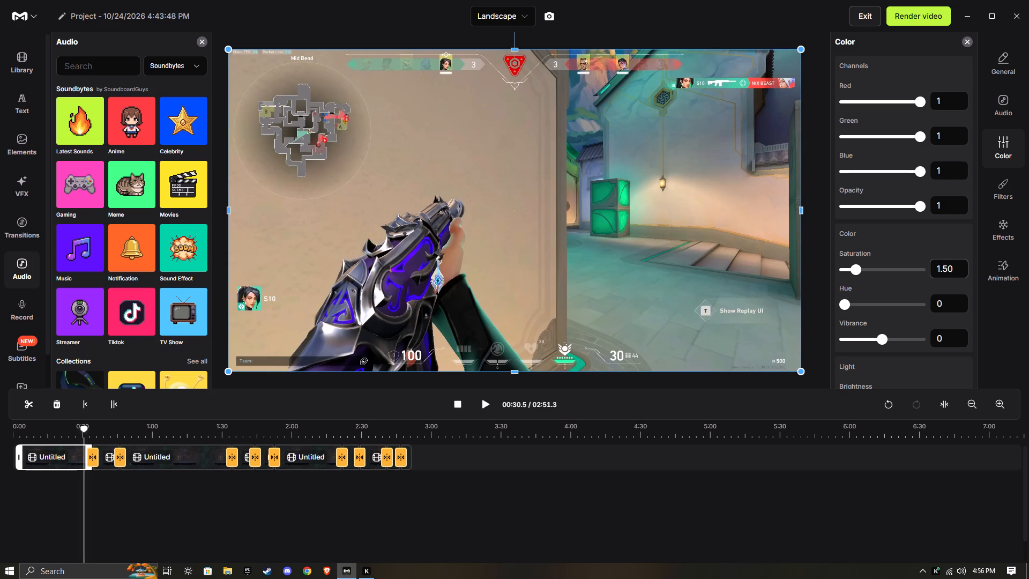
{"action": "left_click", "coordinate": [966, 241]}
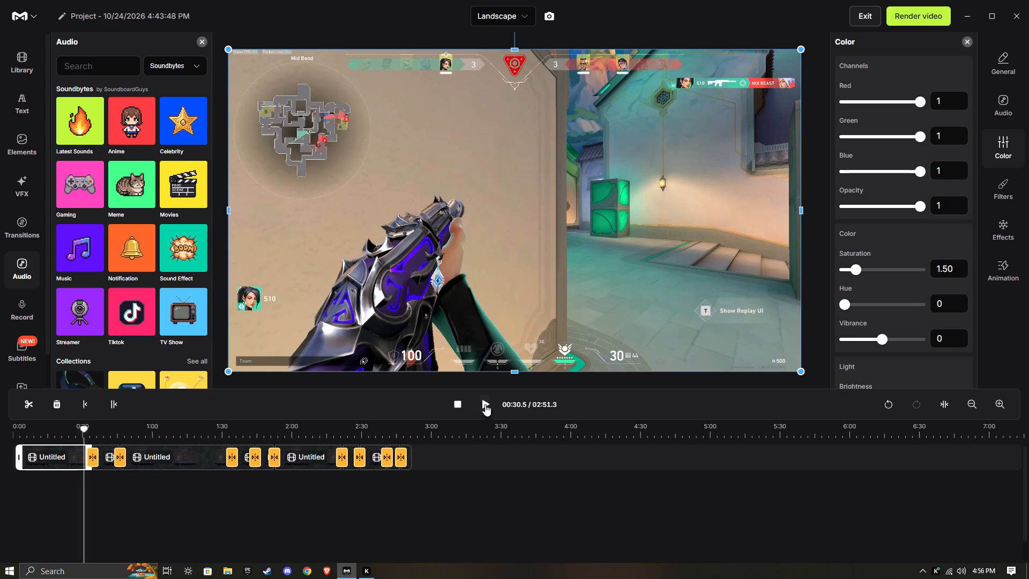
{"action": "left_click", "coordinate": [487, 409]}
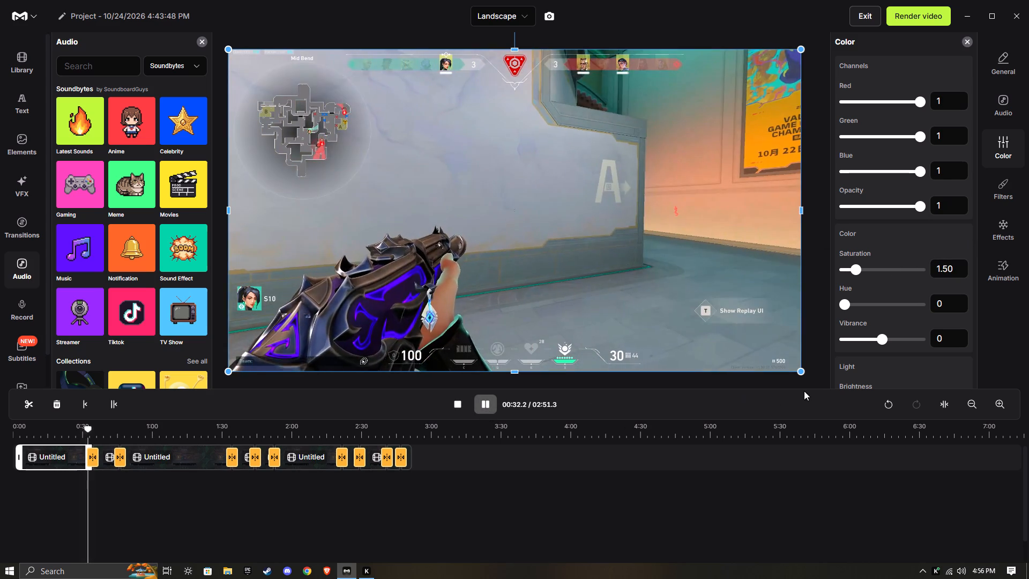
Try different vibrance levels on the first clip and set its vibrance to 4.
{"action": "left_click_drag", "start_coordinate": [886, 342], "coordinate": [942, 339]}
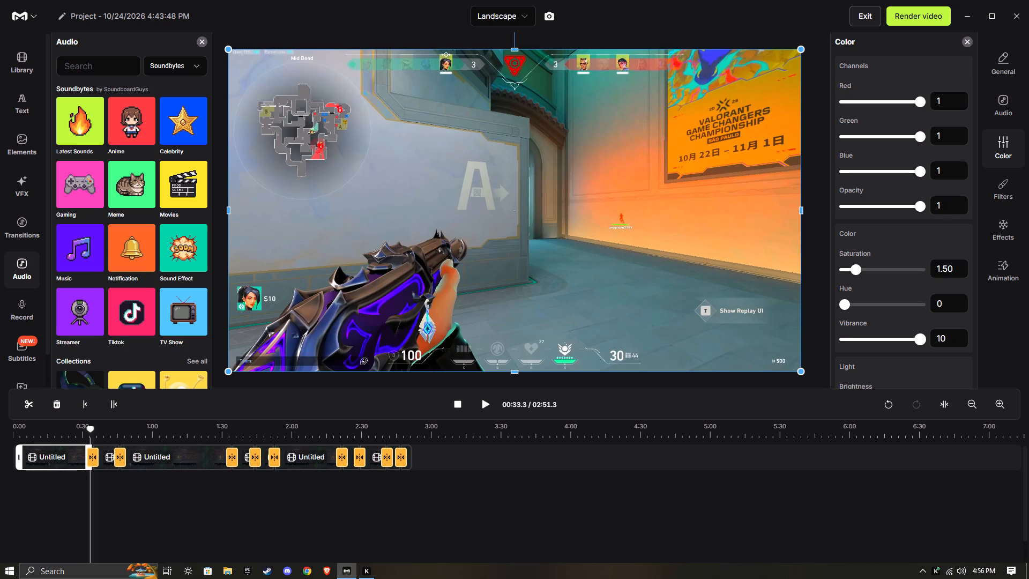
{"action": "left_click_drag", "start_coordinate": [942, 339], "coordinate": [897, 354]}
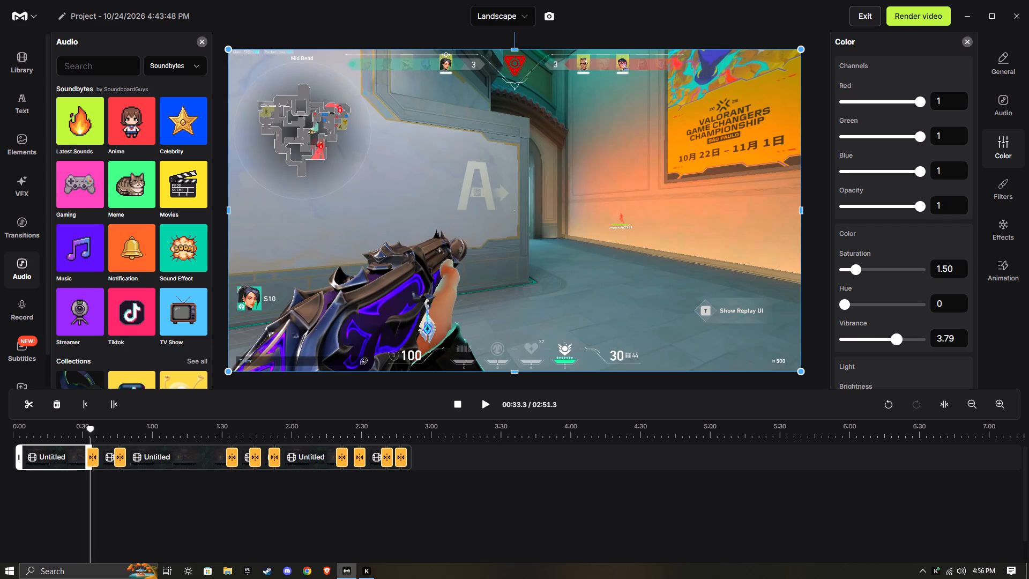
{"action": "left_click_drag", "start_coordinate": [897, 354], "coordinate": [899, 353]}
{"action": "left_click", "coordinate": [956, 338]}
{"action": "key", "text": "BackSpace"}
{"action": "key", "text": "BackSpace"}
{"action": "key", "text": "BackSpace"}
{"action": "key", "text": "Return"}
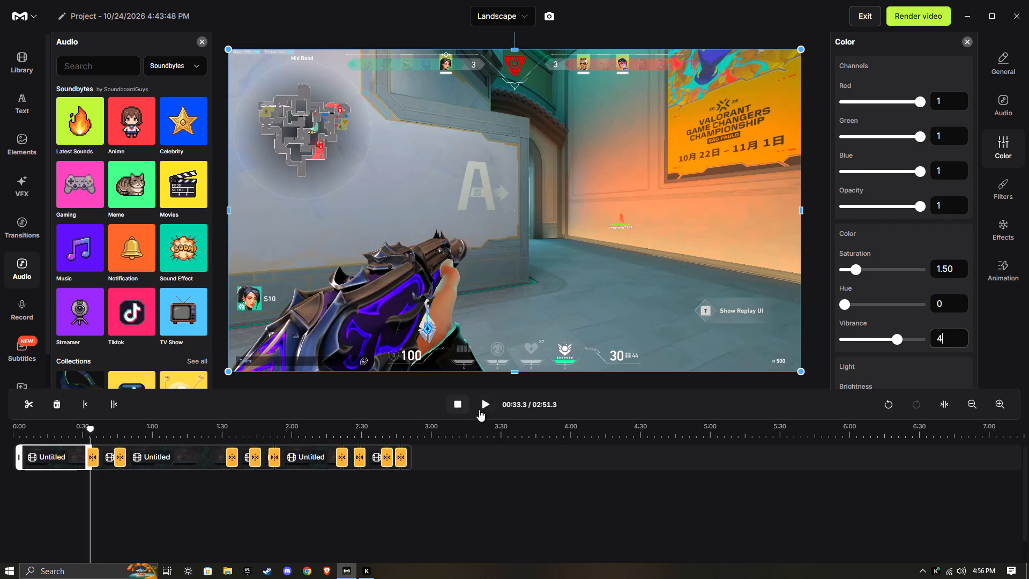
Play across the first junction, check the third clip's color around 01:25 to 01:31, and compare it with the first clip around 00:24 to 00:31.
{"action": "left_click", "coordinate": [481, 409]}
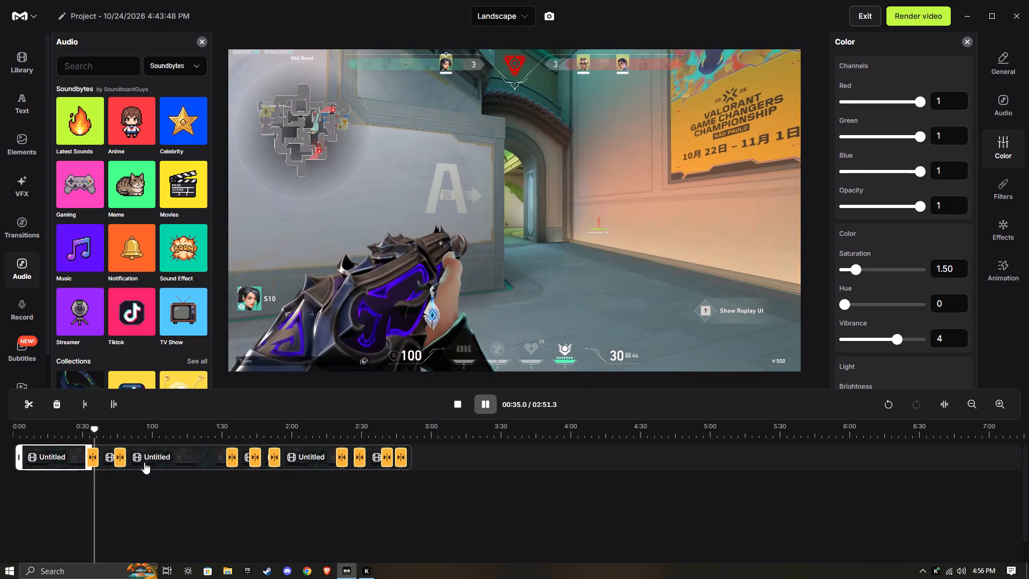
{"action": "left_click", "coordinate": [223, 429]}
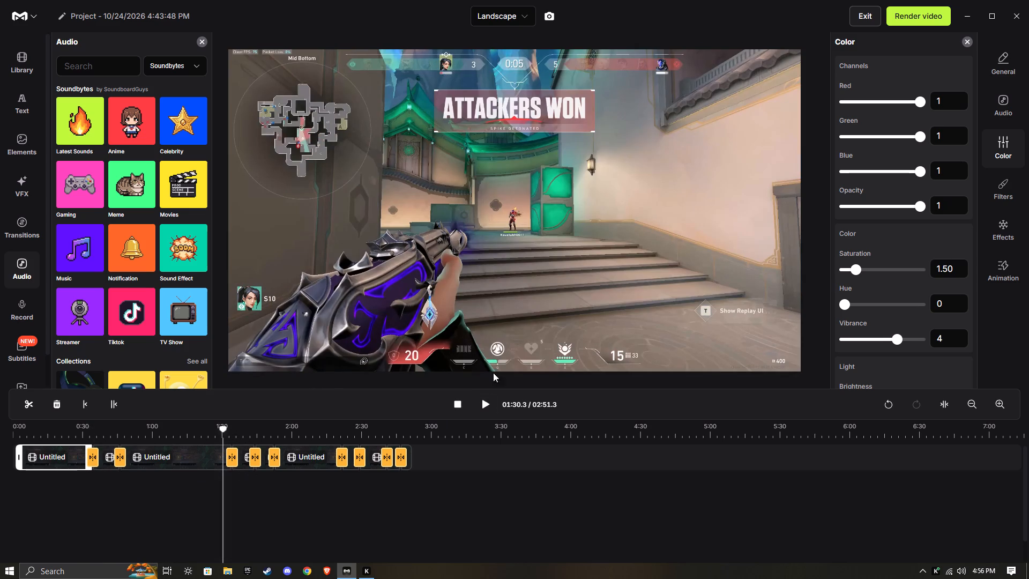
{"action": "left_click", "coordinate": [479, 403]}
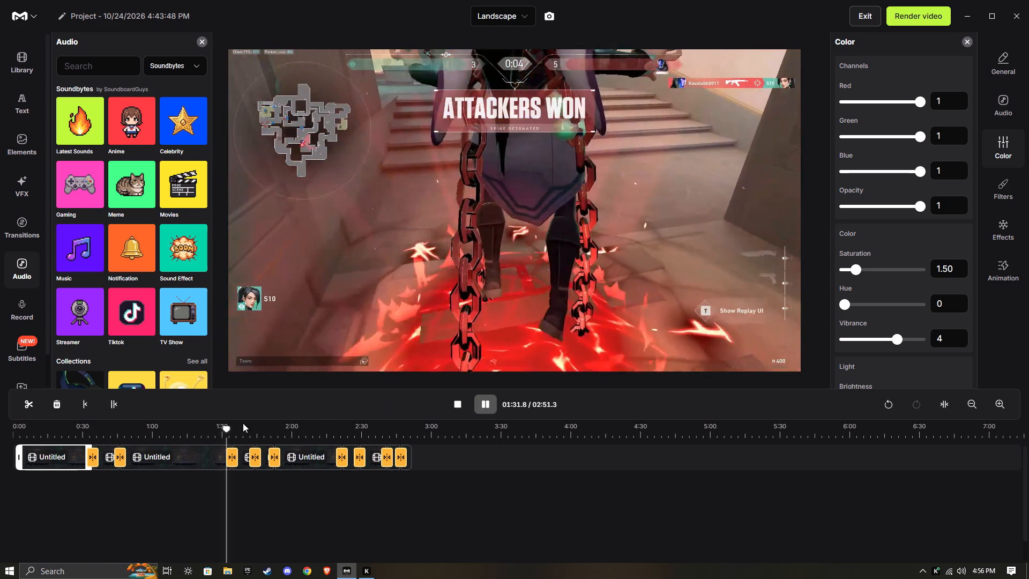
{"action": "left_click", "coordinate": [211, 433]}
{"action": "left_click", "coordinate": [67, 485]}
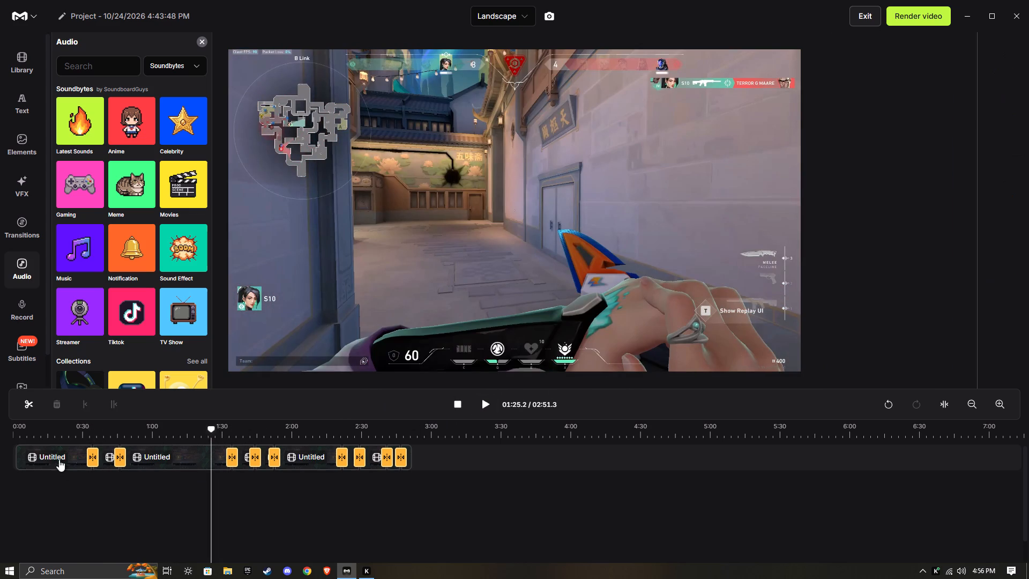
{"action": "left_click", "coordinate": [614, 179]}
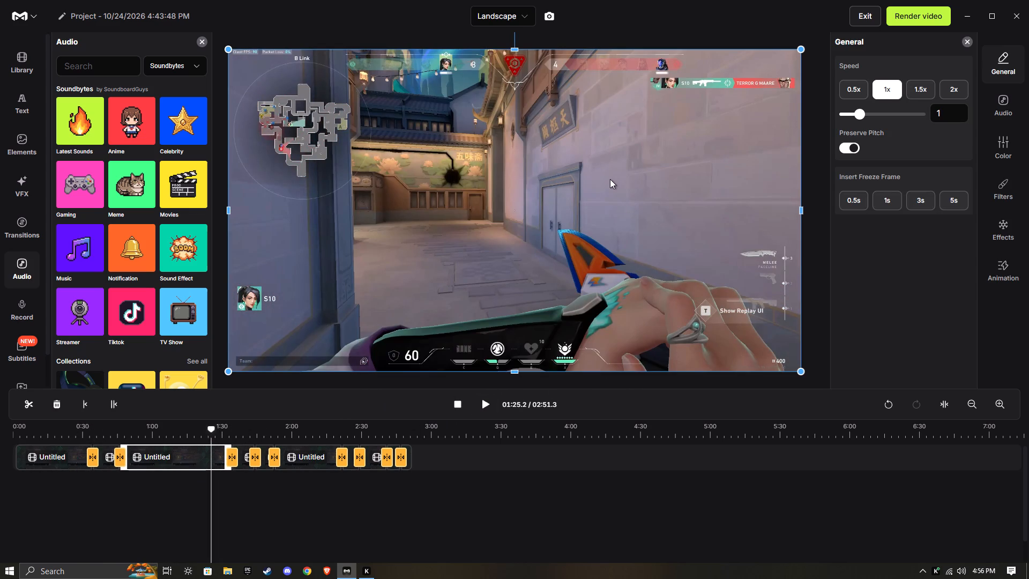
{"action": "left_click", "coordinate": [102, 451]}
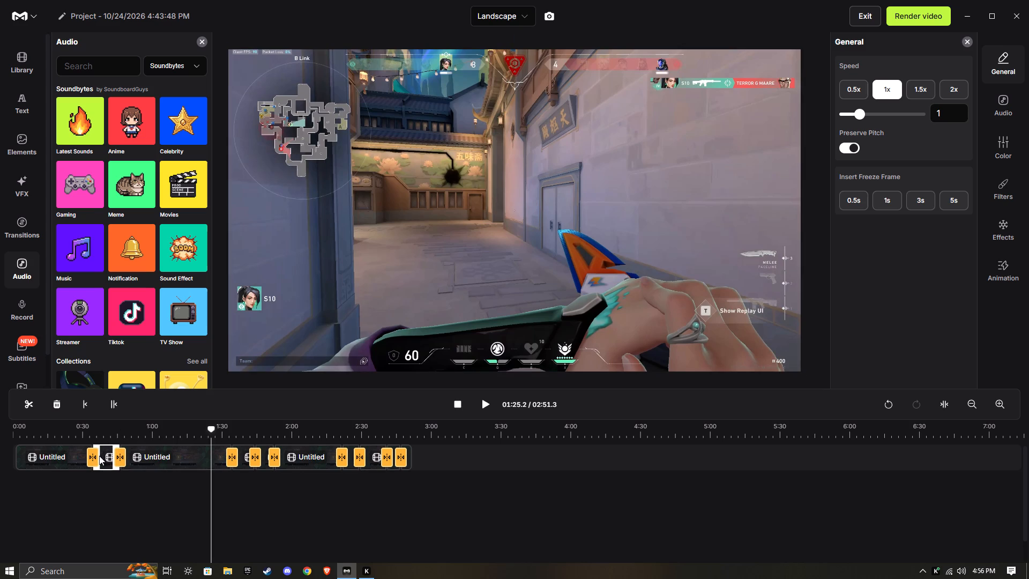
{"action": "left_click", "coordinate": [44, 451]}
{"action": "left_click", "coordinate": [72, 439]}
{"action": "left_click_drag", "start_coordinate": [69, 439], "coordinate": [66, 440]}
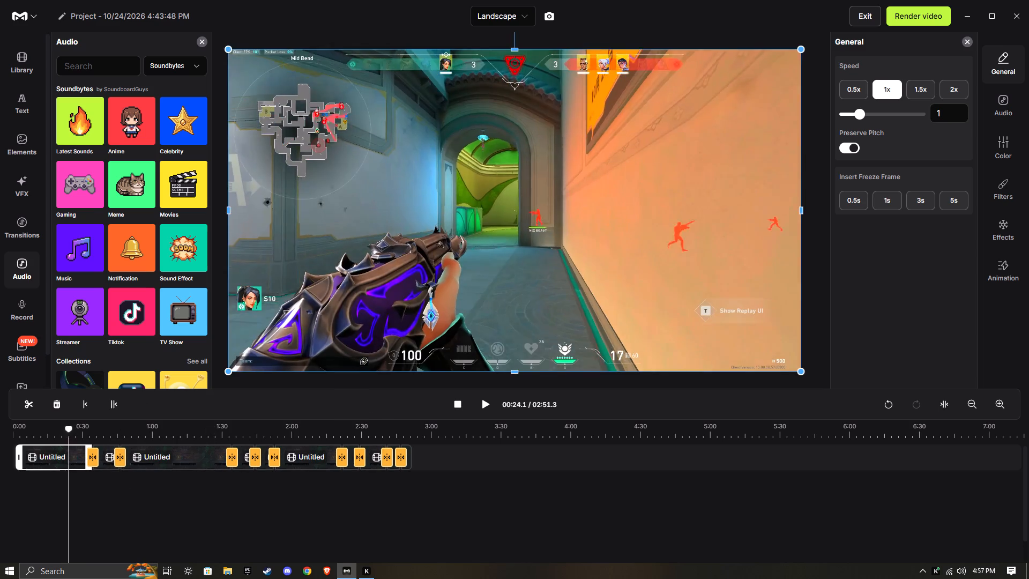
{"action": "left_click_drag", "start_coordinate": [66, 440], "coordinate": [81, 437]}
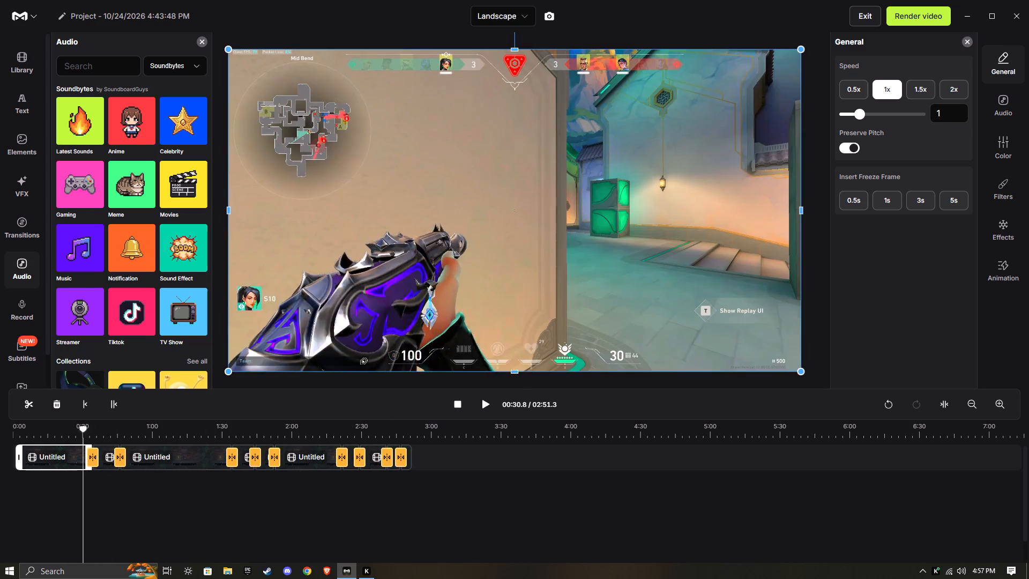
{"action": "left_click_drag", "start_coordinate": [81, 437], "coordinate": [80, 437]}
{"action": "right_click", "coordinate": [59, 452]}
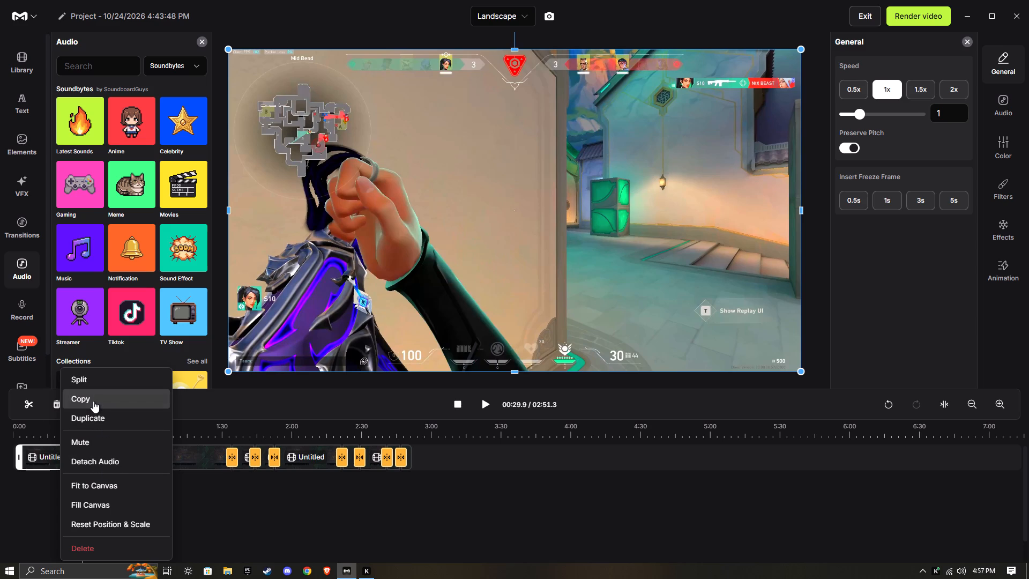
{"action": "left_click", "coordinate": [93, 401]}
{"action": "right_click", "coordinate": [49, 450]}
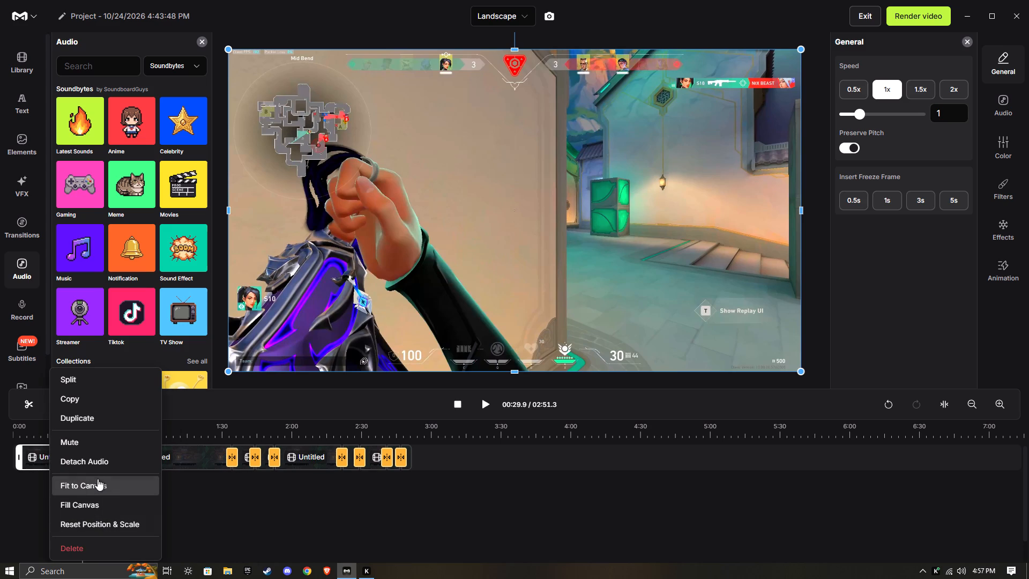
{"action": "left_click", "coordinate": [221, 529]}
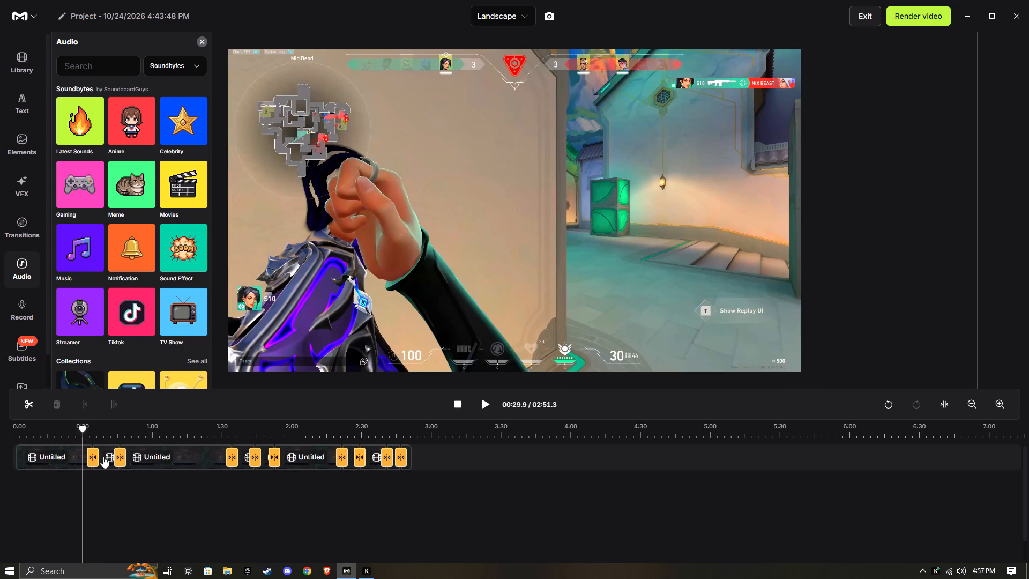
Set the second clip's color saturation to 1.49 and its vibrance to 1.8.
{"action": "left_click", "coordinate": [105, 456]}
{"action": "left_click", "coordinate": [1006, 140]}
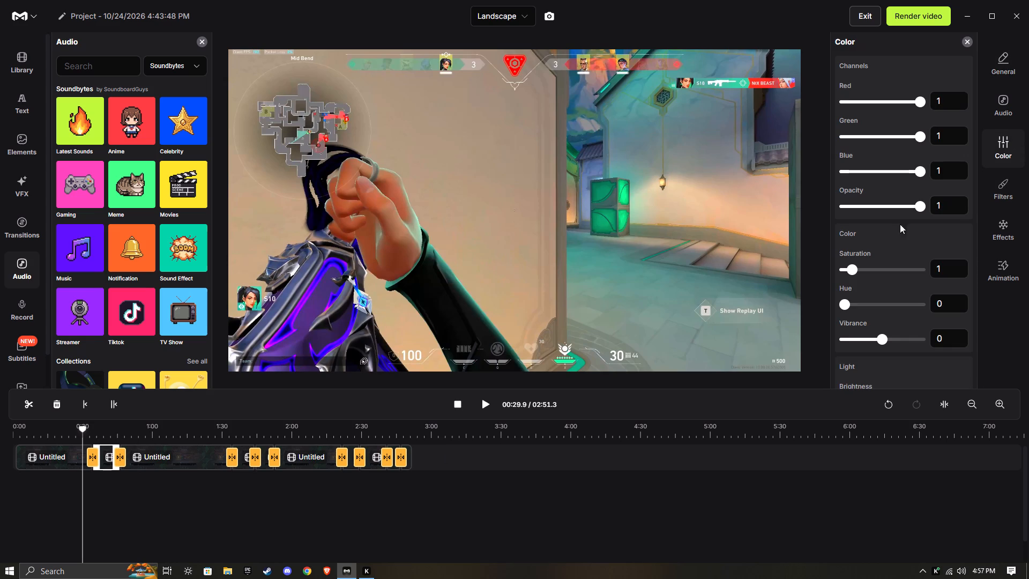
{"action": "left_click", "coordinate": [854, 271]}
{"action": "left_click_drag", "start_coordinate": [882, 338], "coordinate": [889, 339]}
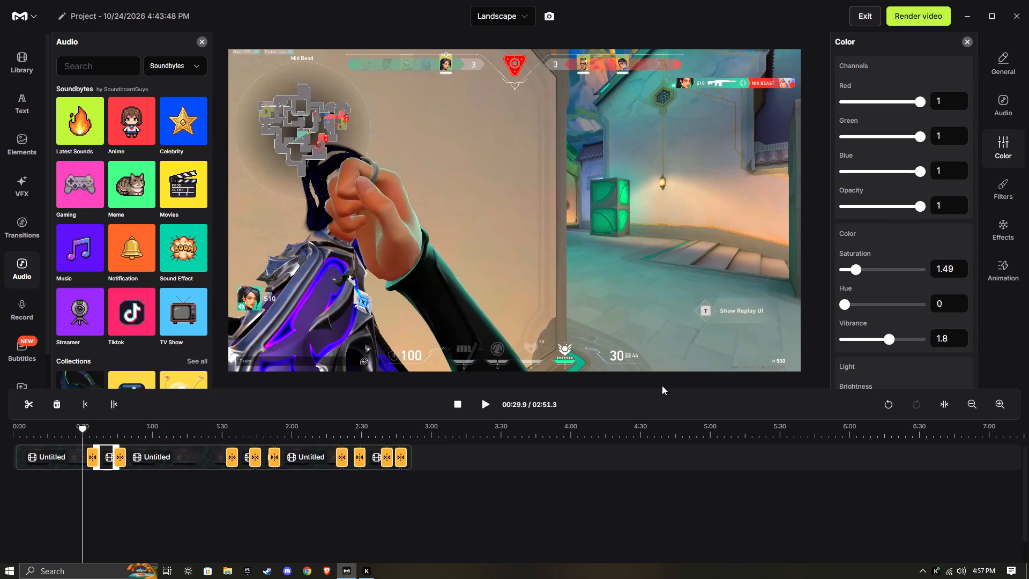
Set the third clip's color saturation to 1.56 and its vibrance to 2.37.
{"action": "left_click", "coordinate": [179, 458]}
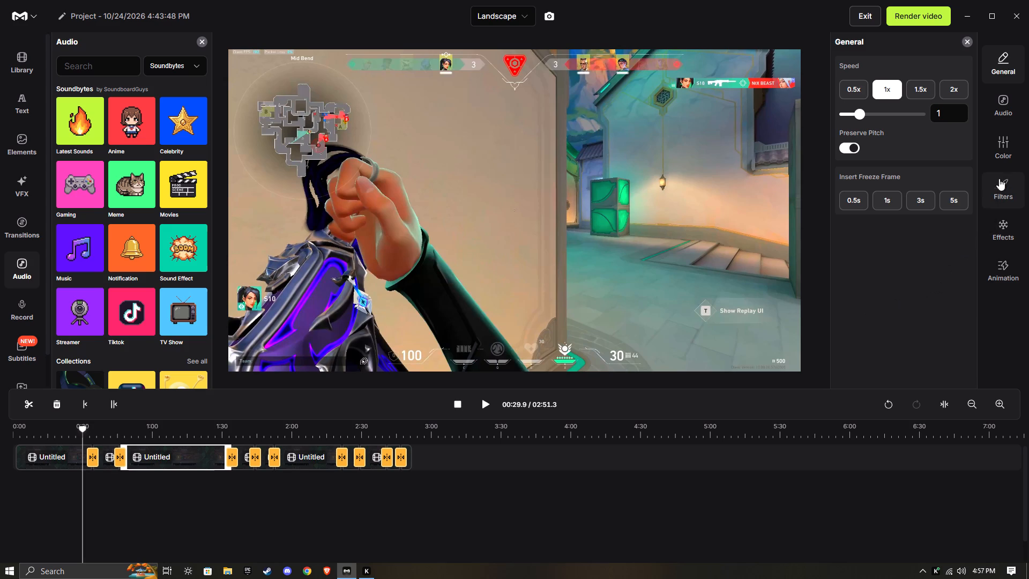
{"action": "left_click", "coordinate": [1000, 157]}
{"action": "left_click", "coordinate": [853, 268]}
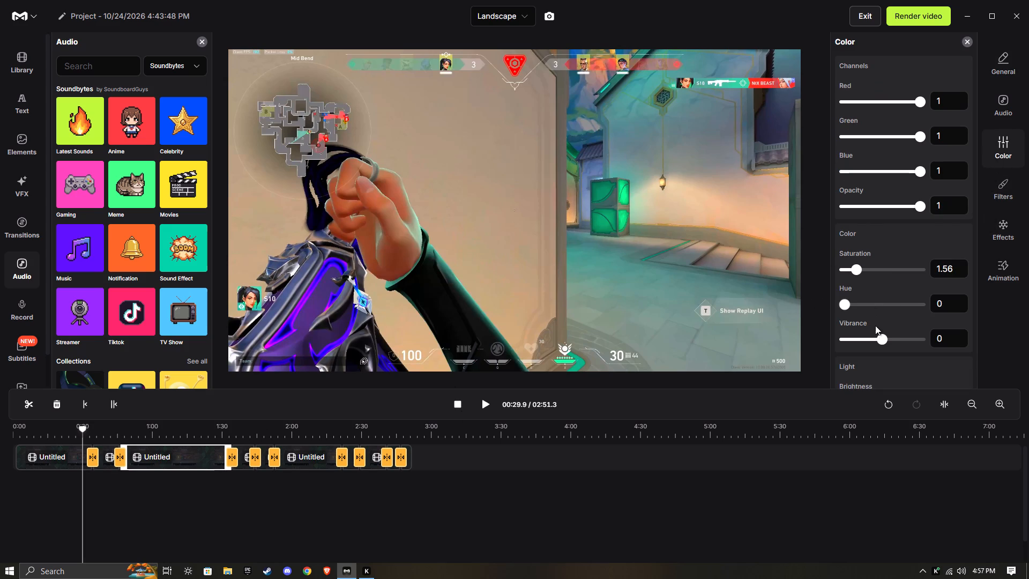
{"action": "left_click_drag", "start_coordinate": [878, 336], "coordinate": [891, 338]}
Set the fourth clip's color saturation to 1.63 and its vibrance to 2.79.
{"action": "left_click", "coordinate": [242, 455]}
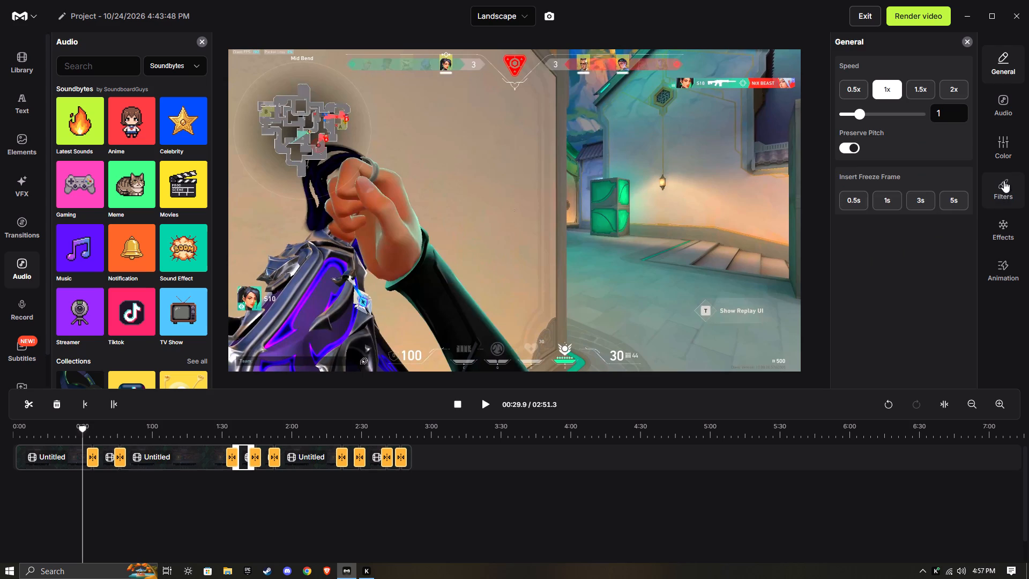
{"action": "left_click", "coordinate": [995, 141]}
{"action": "left_click", "coordinate": [855, 269]}
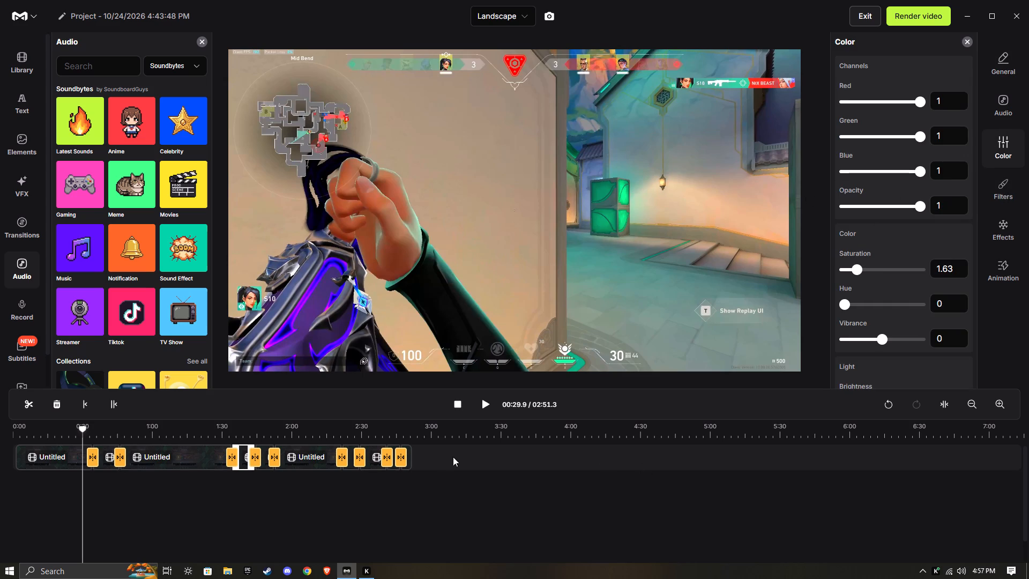
{"action": "left_click_drag", "start_coordinate": [886, 338], "coordinate": [893, 338]}
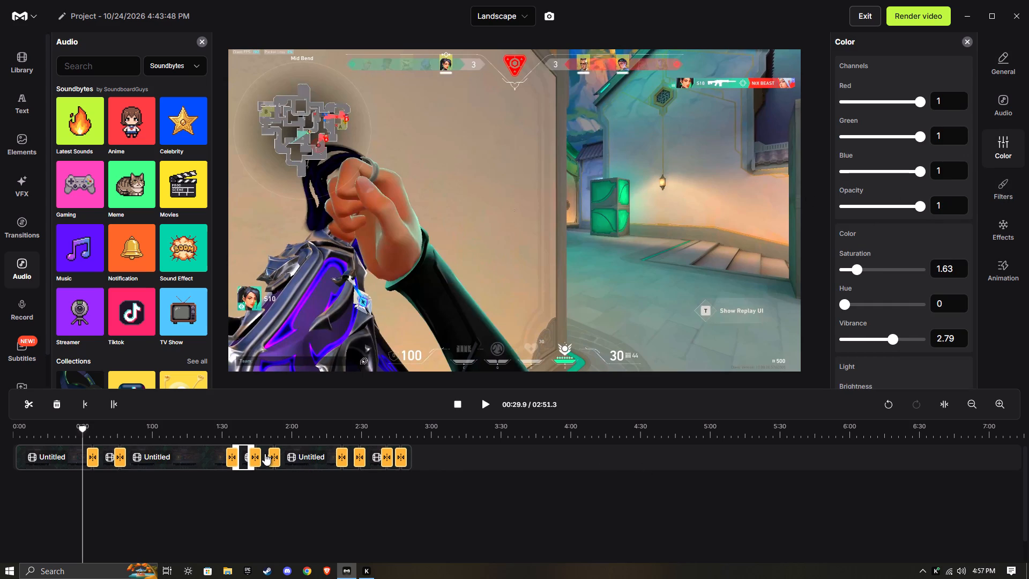
Set the fifth clip's color saturation to 1.42 and vibrance to 3.5, and preview its look at about 01:48.
{"action": "left_click", "coordinate": [265, 454]}
{"action": "left_click", "coordinate": [999, 150]}
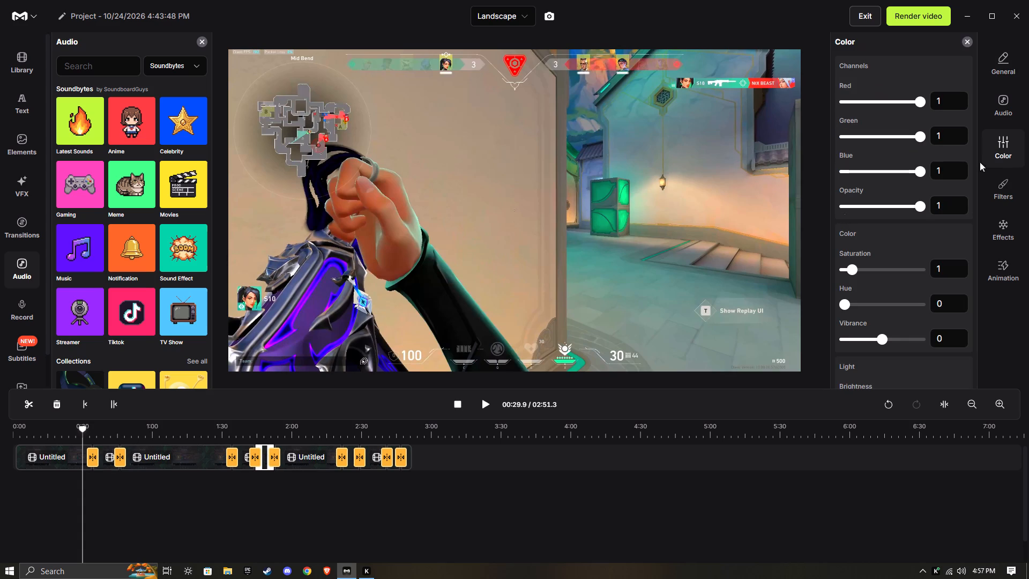
{"action": "left_click", "coordinate": [852, 271]}
{"action": "left_click_drag", "start_coordinate": [882, 340], "coordinate": [896, 338]}
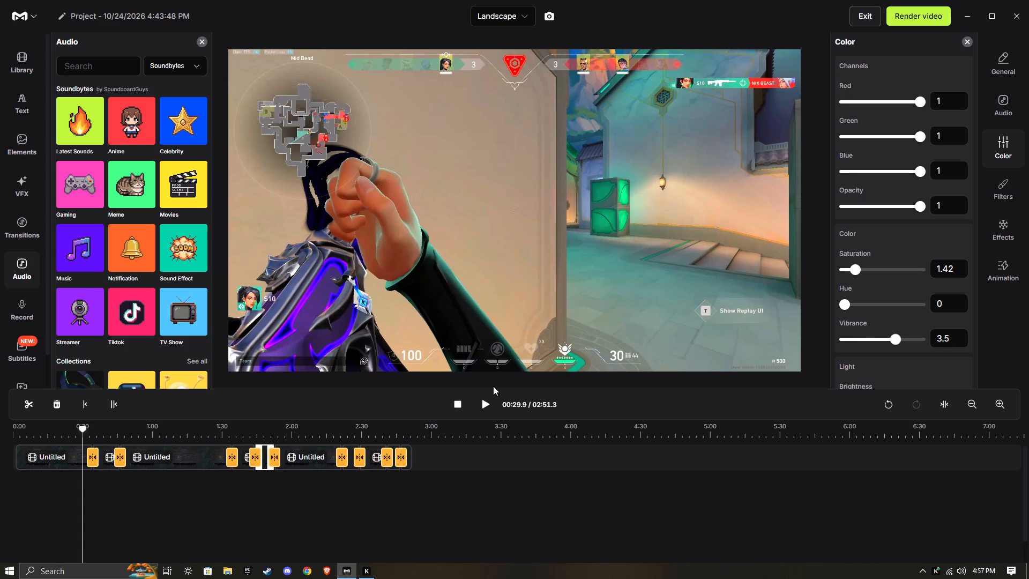
{"action": "left_click", "coordinate": [264, 436]}
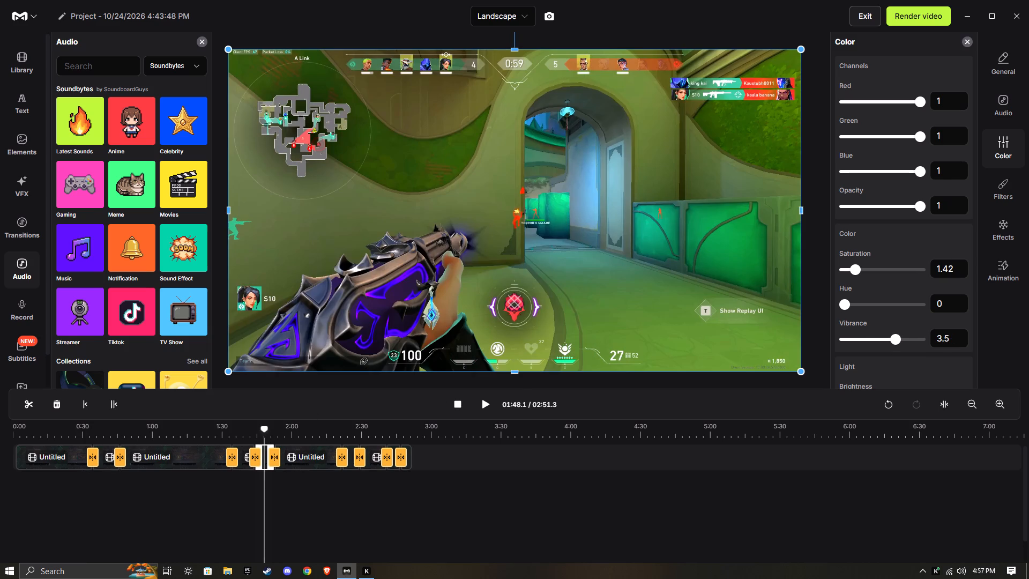
Set the sixth clip's saturation to 1.42 and vibrance to 1.37, previewing the frame at about 02:09.
{"action": "left_click", "coordinate": [295, 457]}
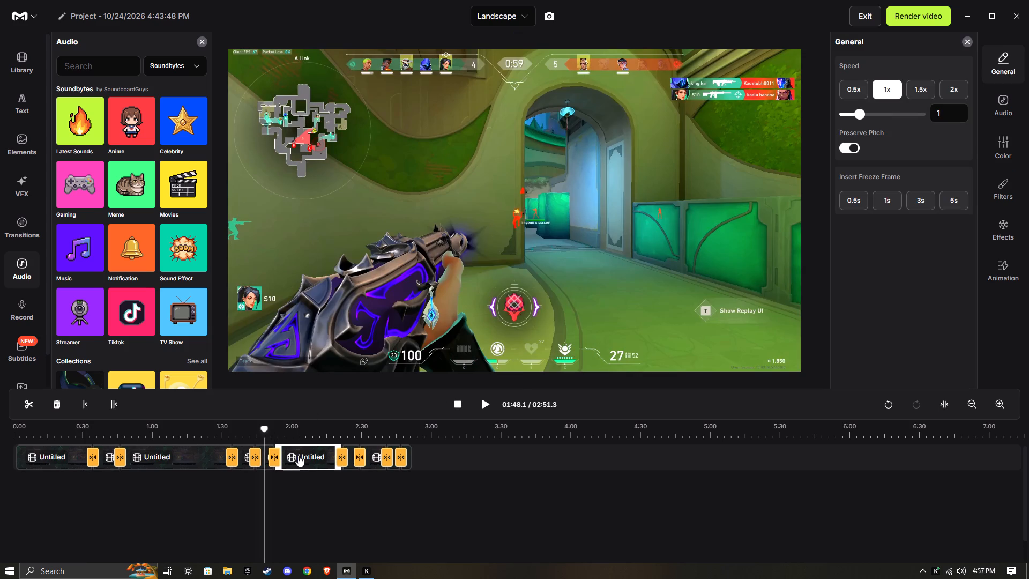
{"action": "left_click", "coordinate": [310, 435]}
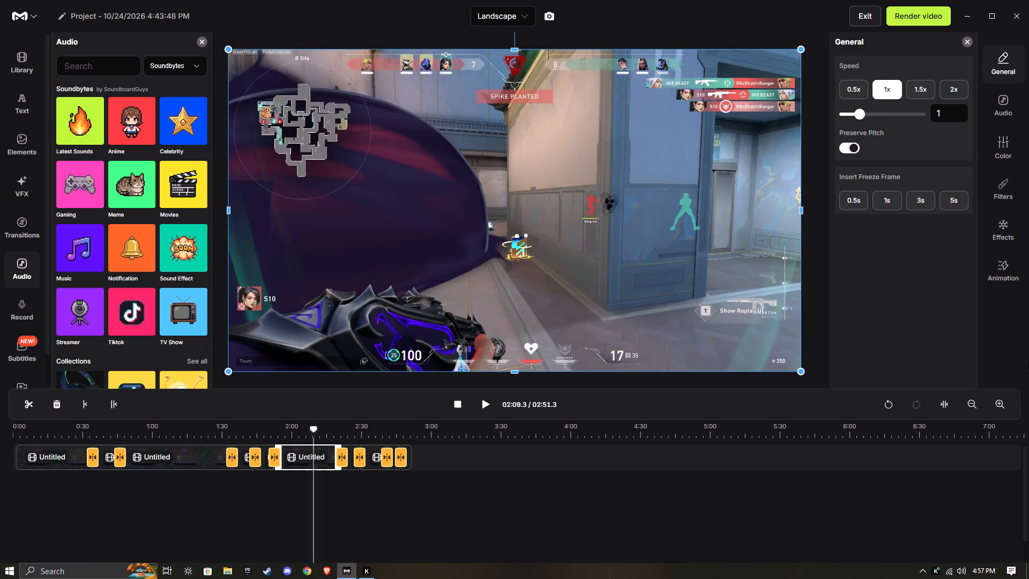
{"action": "left_click", "coordinate": [1006, 144]}
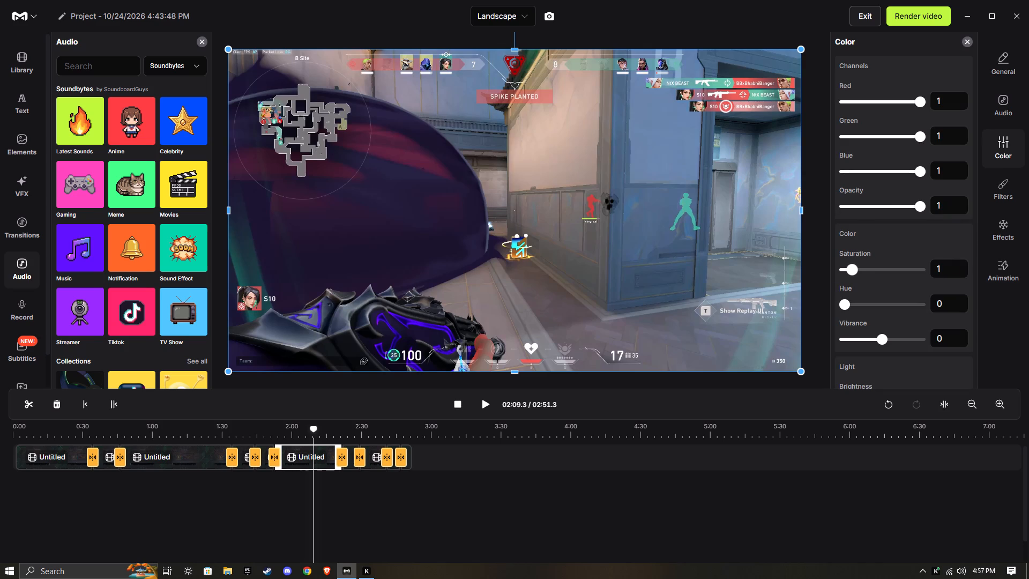
{"action": "left_click", "coordinate": [854, 269]}
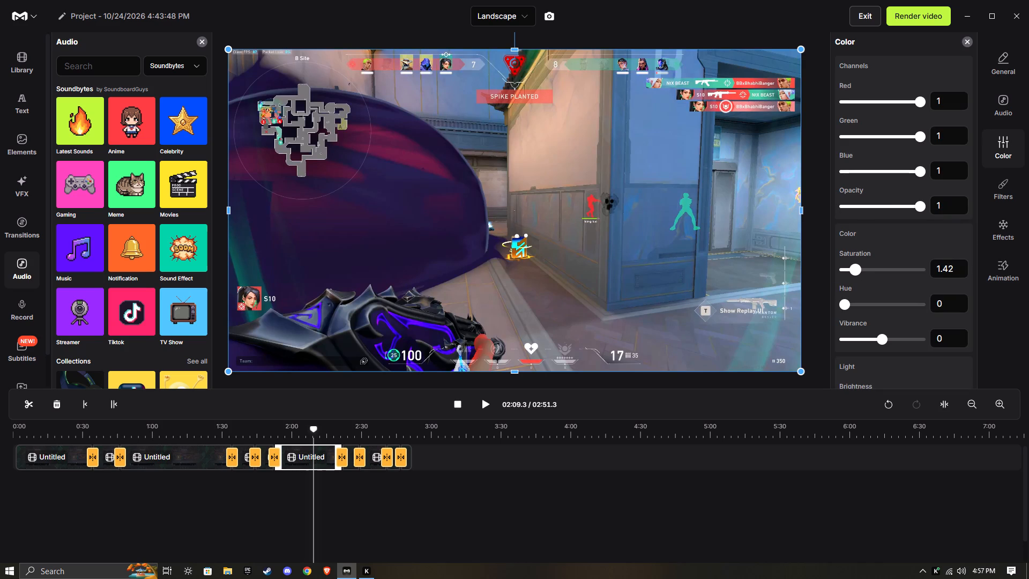
{"action": "left_click_drag", "start_coordinate": [880, 345], "coordinate": [884, 344]}
{"action": "left_click_drag", "start_coordinate": [884, 344], "coordinate": [888, 344]}
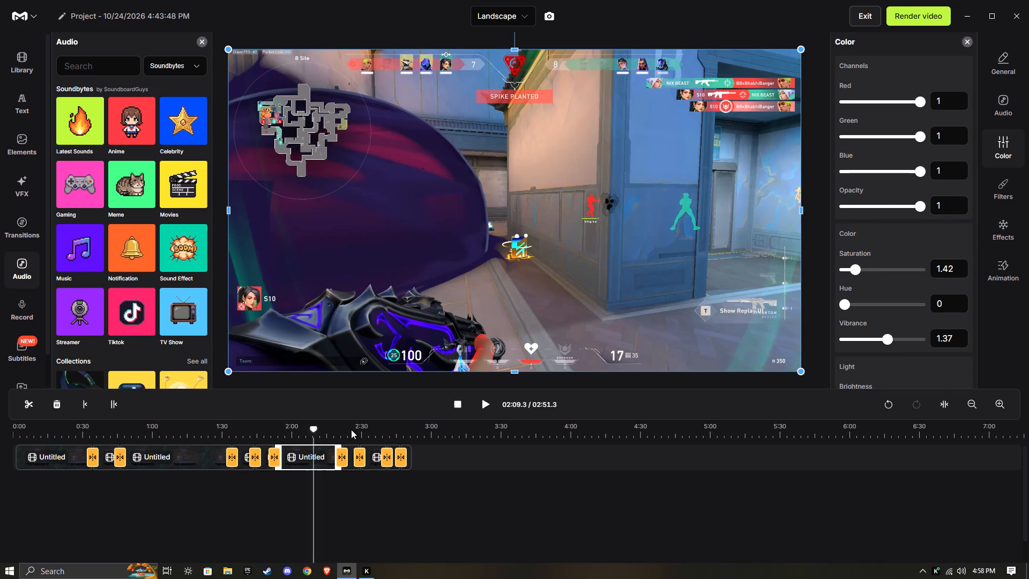
Select the short seventh clip around 02:26 and set its color saturation to 1.42 and vibrance to 0.95.
{"action": "left_click", "coordinate": [349, 436]}
{"action": "left_click", "coordinate": [349, 454]}
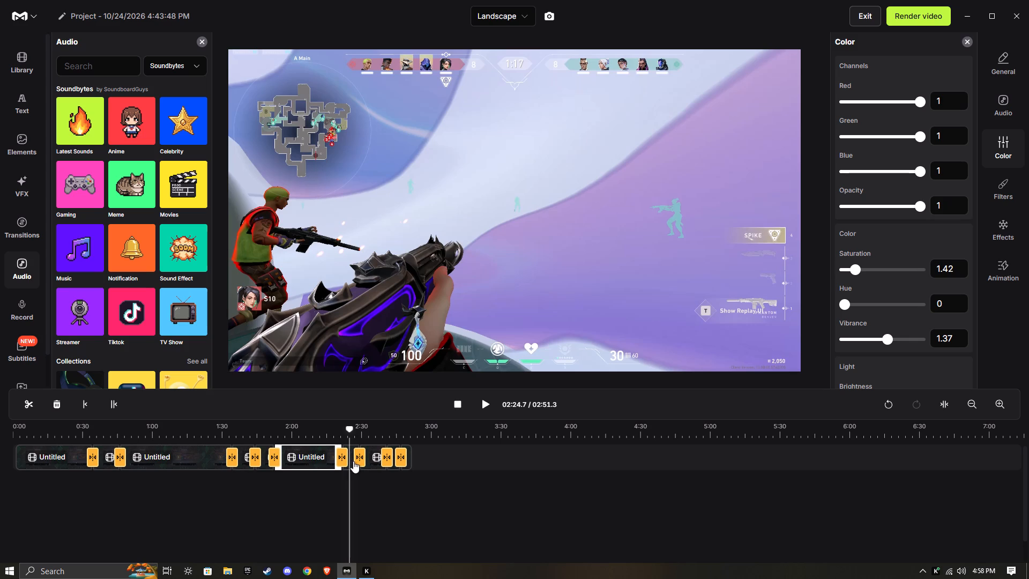
{"action": "left_click", "coordinate": [353, 461]}
{"action": "left_click", "coordinate": [349, 464]}
{"action": "left_click", "coordinate": [349, 469]}
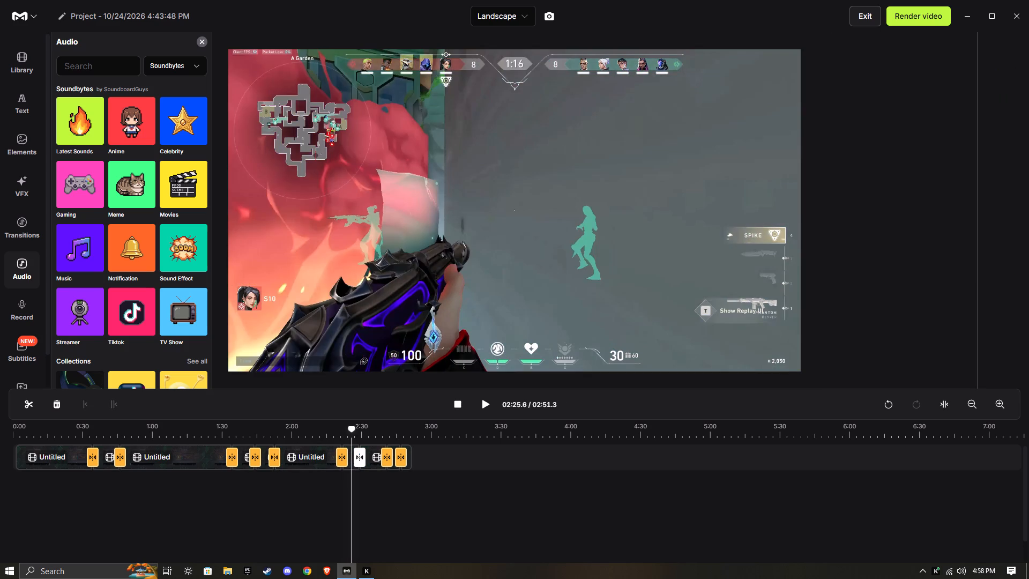
{"action": "left_click", "coordinate": [351, 460]}
{"action": "left_click", "coordinate": [351, 454]}
{"action": "left_click", "coordinate": [350, 452]}
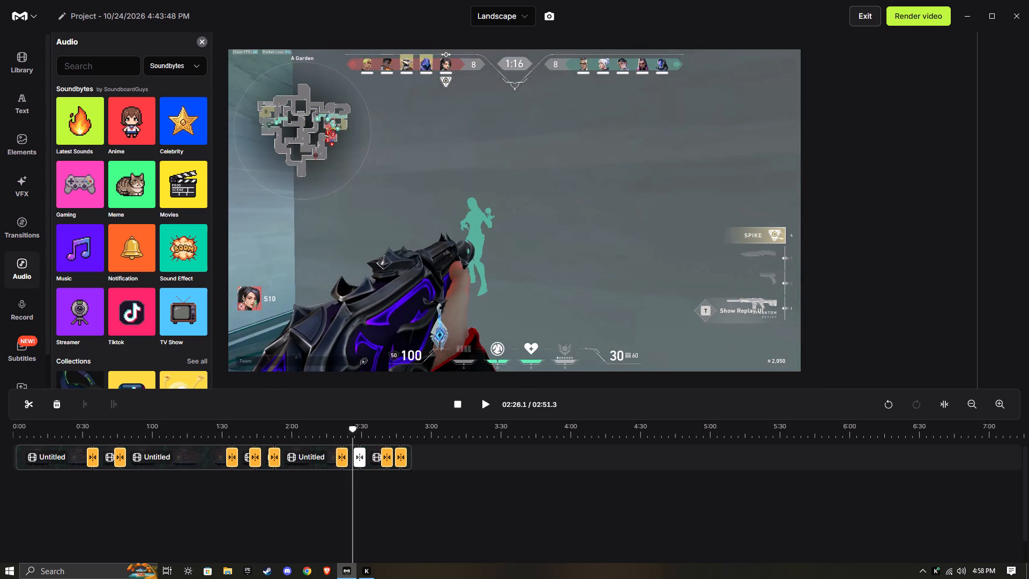
{"action": "scroll", "coordinate": [368, 465], "scroll_direction": "up", "scroll_amount": 5, "text": "ctrl"}
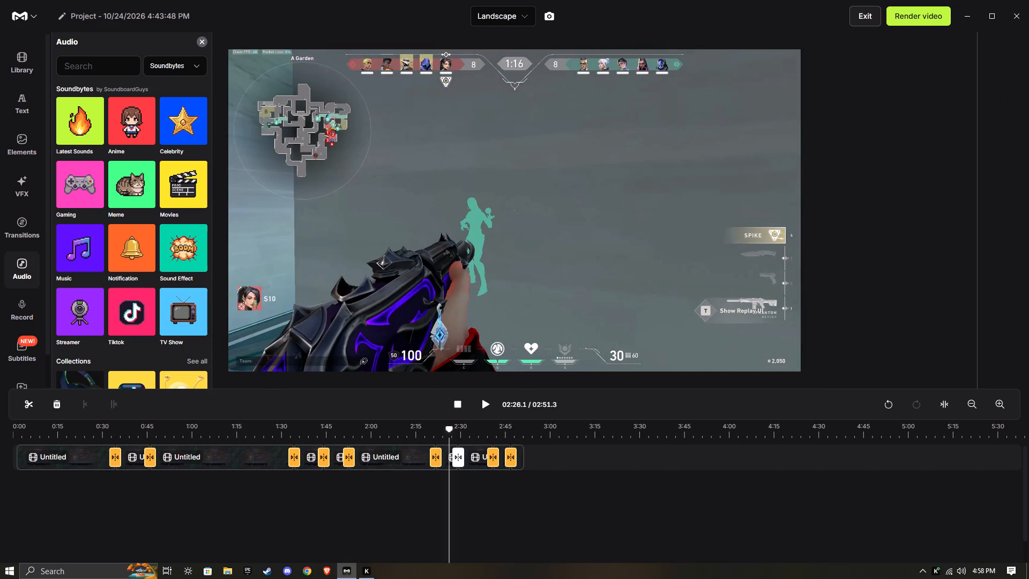
{"action": "left_click", "coordinate": [446, 470]}
{"action": "left_click", "coordinate": [448, 454]}
{"action": "left_click", "coordinate": [412, 461]}
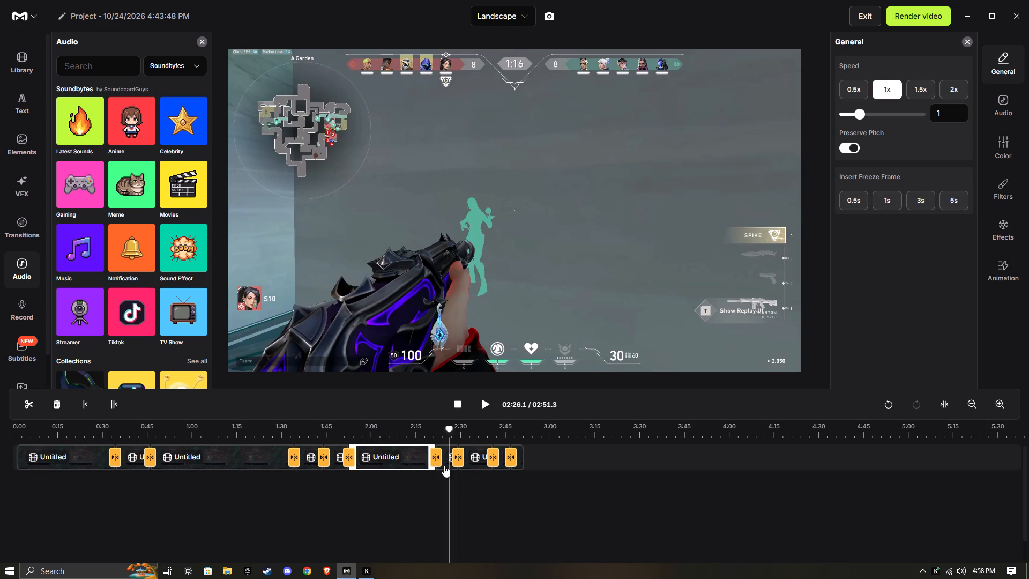
{"action": "left_click", "coordinate": [444, 465]}
{"action": "left_click", "coordinate": [1003, 154]}
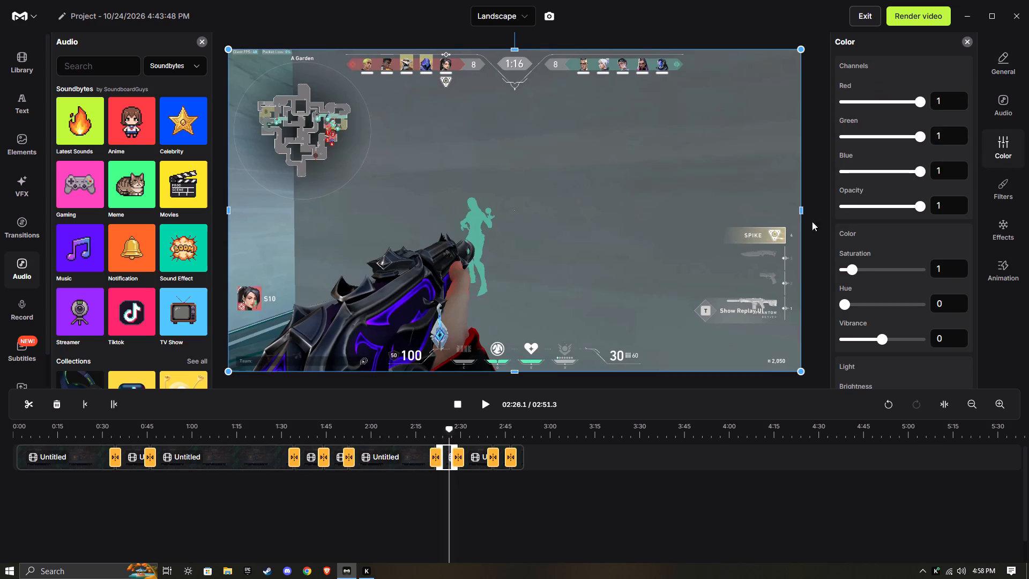
{"action": "left_click", "coordinate": [850, 270]}
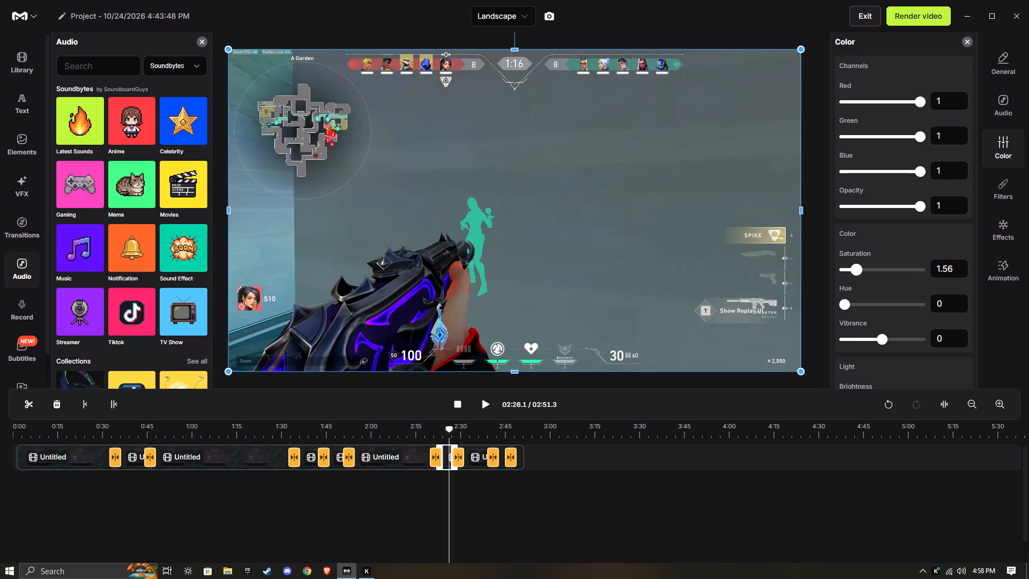
{"action": "left_click", "coordinate": [854, 273]}
{"action": "left_click_drag", "start_coordinate": [877, 339], "coordinate": [886, 339]}
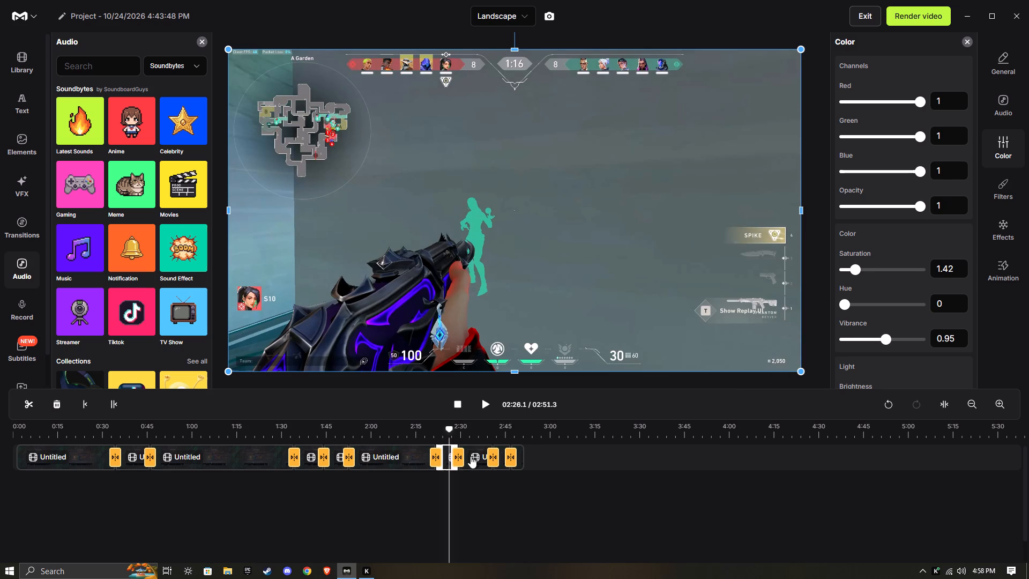
Set the eighth clip's saturation to 1.49 and vibrance to 0.38, previewing the frame at about 02:33.
{"action": "left_click", "coordinate": [472, 457]}
{"action": "left_click", "coordinate": [1008, 144]}
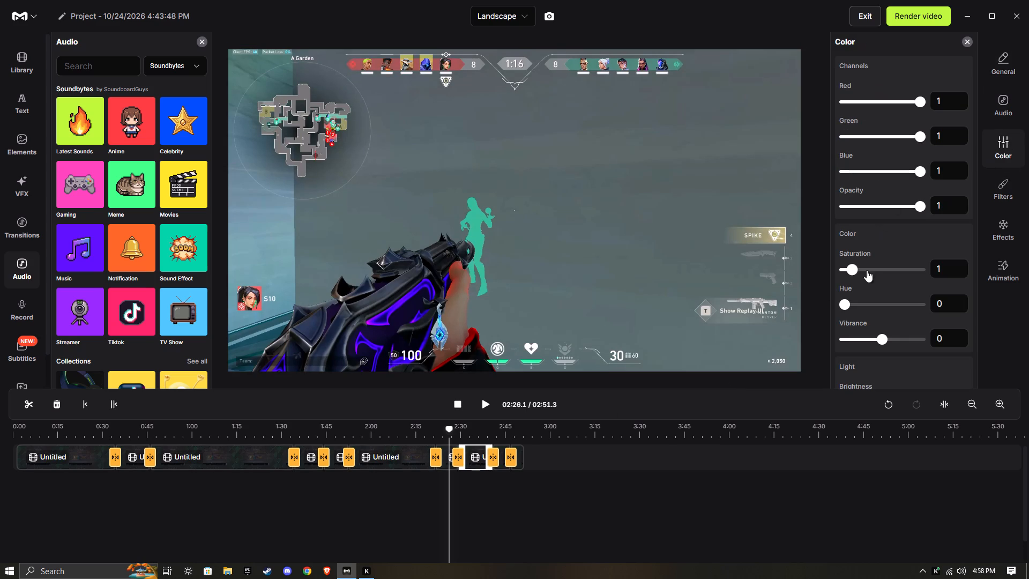
{"action": "left_click_drag", "start_coordinate": [862, 270], "coordinate": [856, 271]}
{"action": "left_click", "coordinate": [470, 437]}
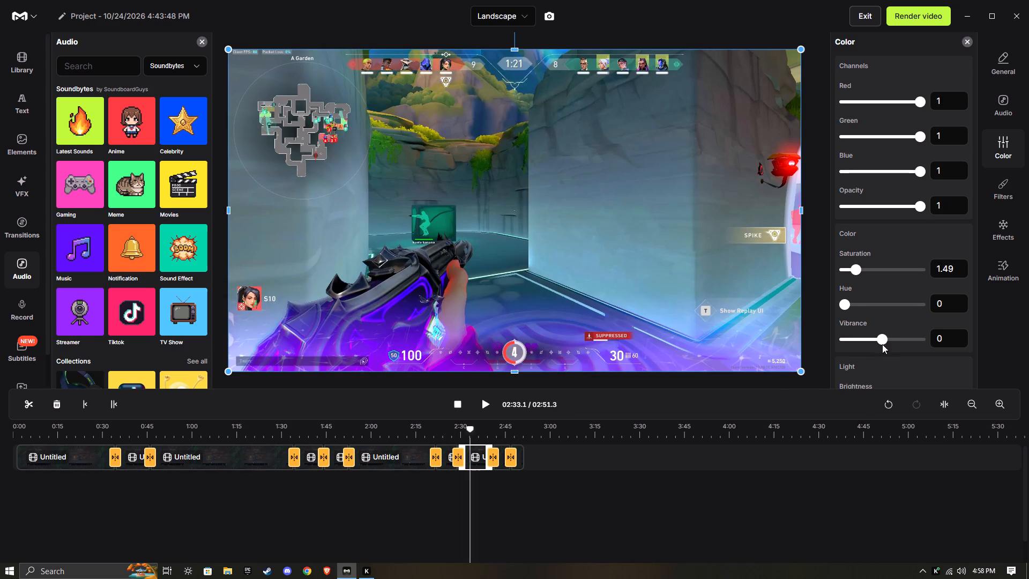
{"action": "left_click_drag", "start_coordinate": [878, 340], "coordinate": [884, 340]}
Set the short ninth clip's color saturation to 1.56 and vibrance to 0.38.
{"action": "left_click", "coordinate": [501, 463]}
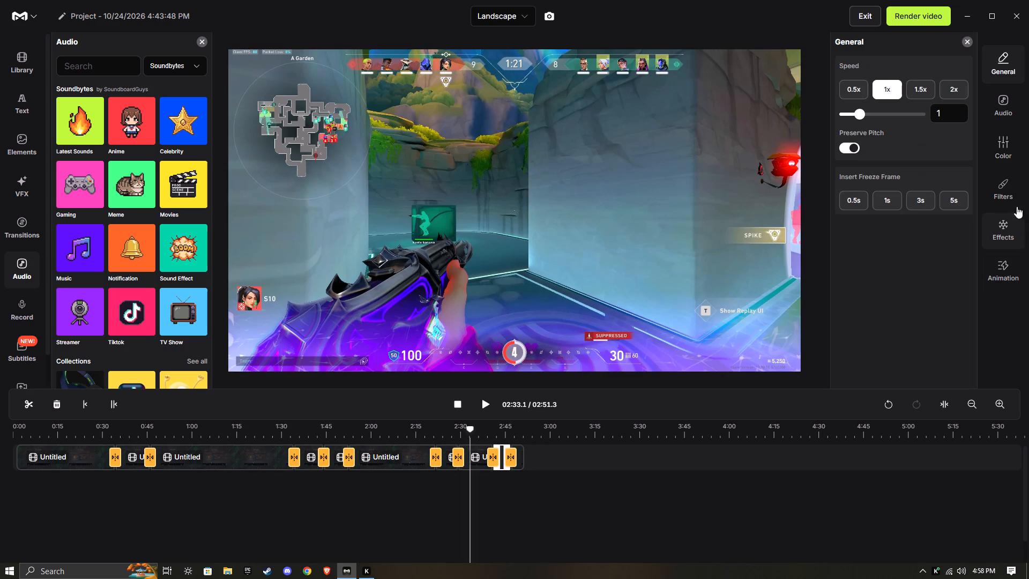
{"action": "left_click", "coordinate": [996, 184]}
{"action": "left_click", "coordinate": [1012, 145]}
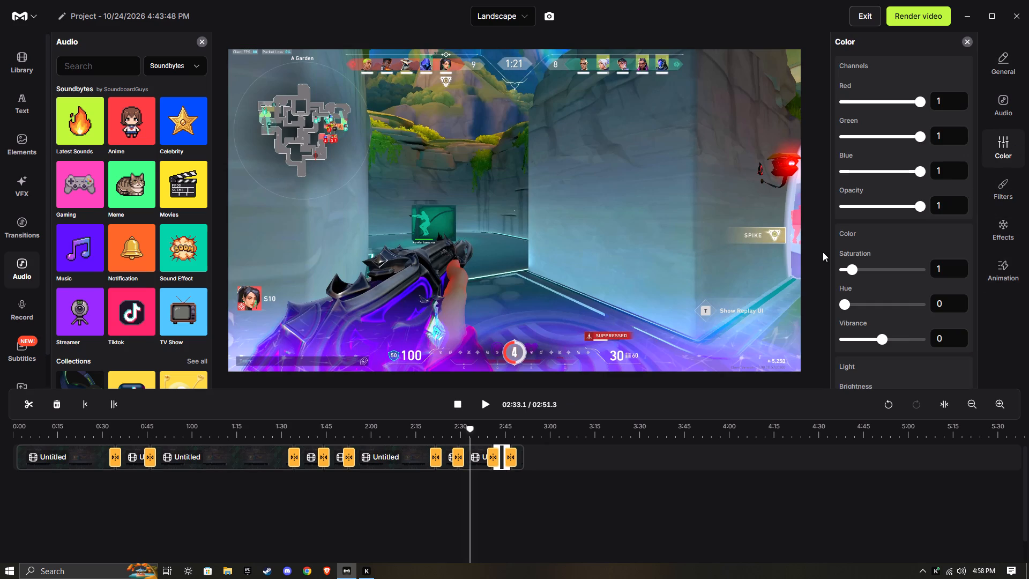
{"action": "left_click_drag", "start_coordinate": [848, 265], "coordinate": [854, 266]}
{"action": "left_click_drag", "start_coordinate": [854, 266], "coordinate": [856, 266]}
{"action": "left_click_drag", "start_coordinate": [879, 340], "coordinate": [884, 340]}
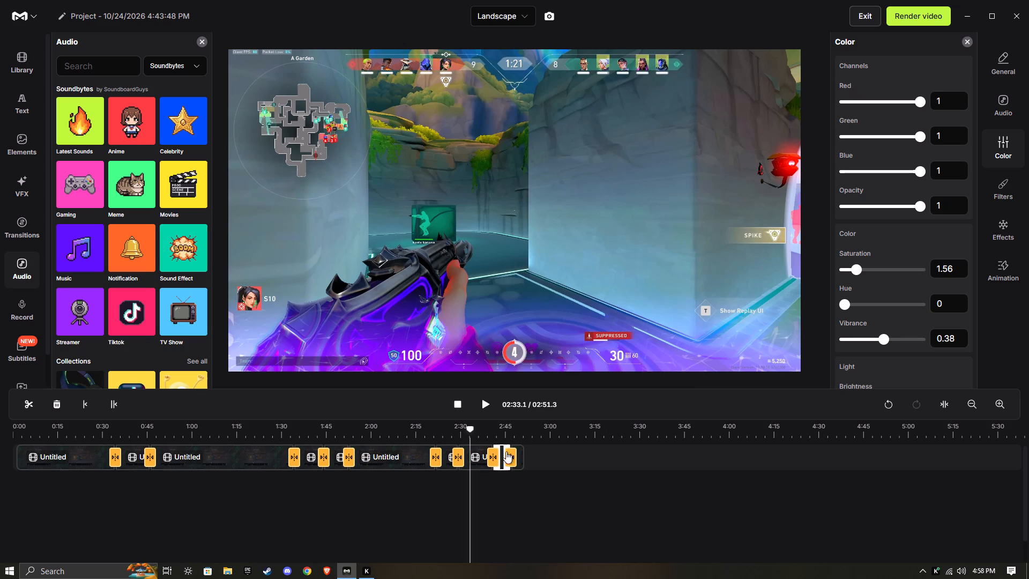
Set the last clip's saturation to 1.63 and vibrance to 1.23, previewing the frame at about 02:48.
{"action": "left_click", "coordinate": [518, 462]}
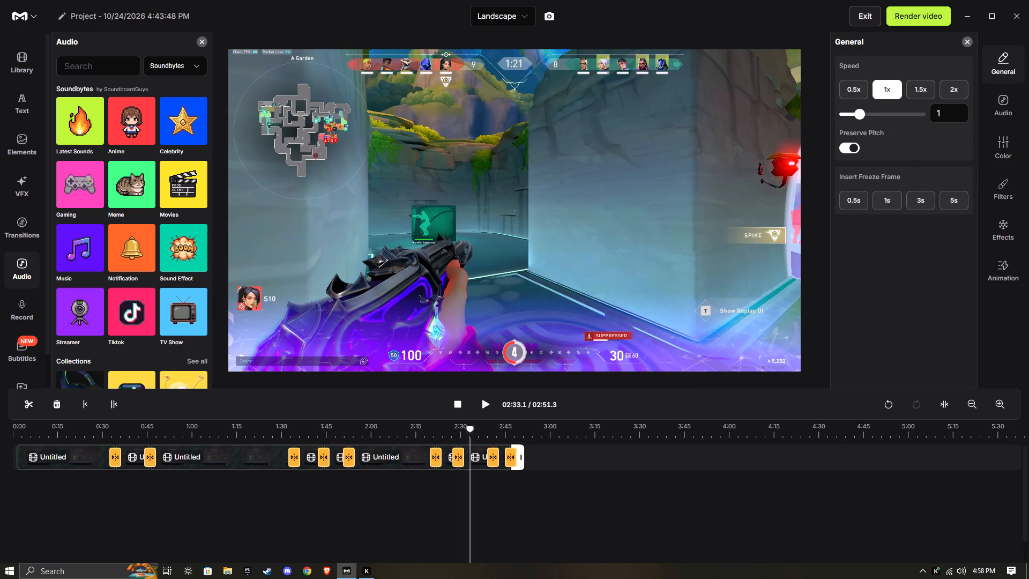
{"action": "left_click", "coordinate": [1010, 137]}
{"action": "left_click_drag", "start_coordinate": [852, 271], "coordinate": [854, 271]}
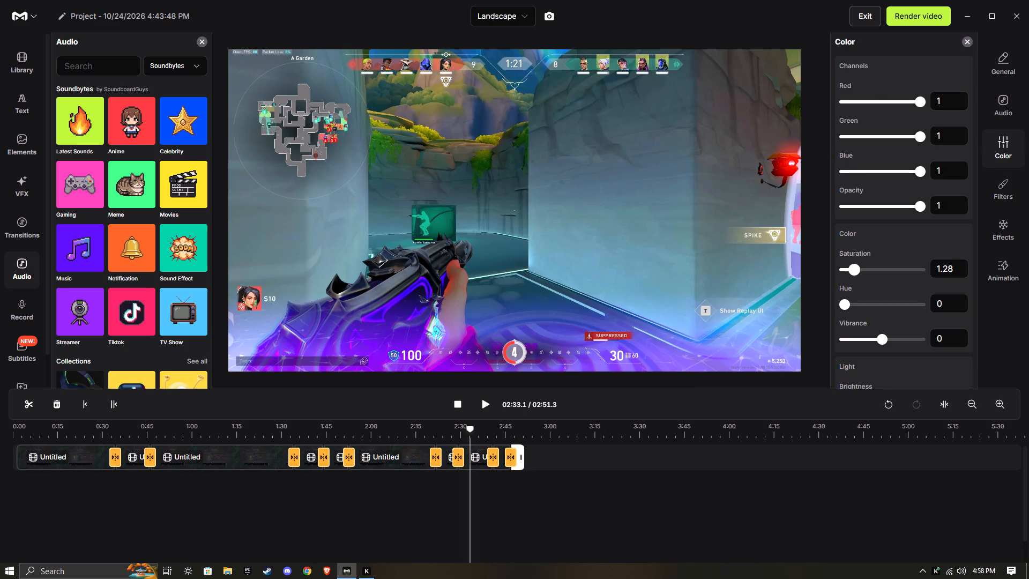
{"action": "left_click_drag", "start_coordinate": [854, 271], "coordinate": [857, 274]}
{"action": "left_click", "coordinate": [854, 277]}
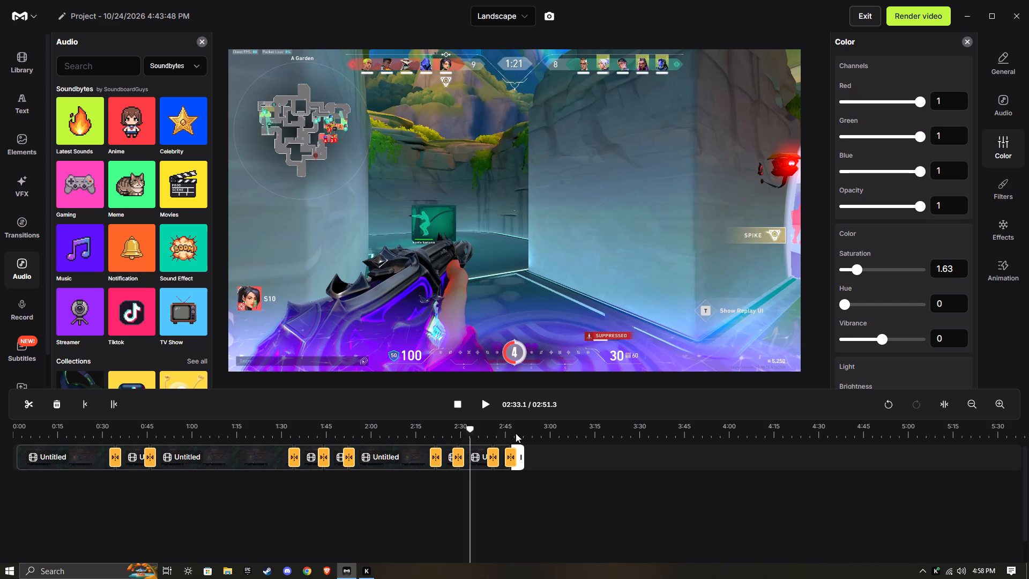
{"action": "left_click", "coordinate": [516, 433]}
{"action": "left_click", "coordinate": [885, 344]}
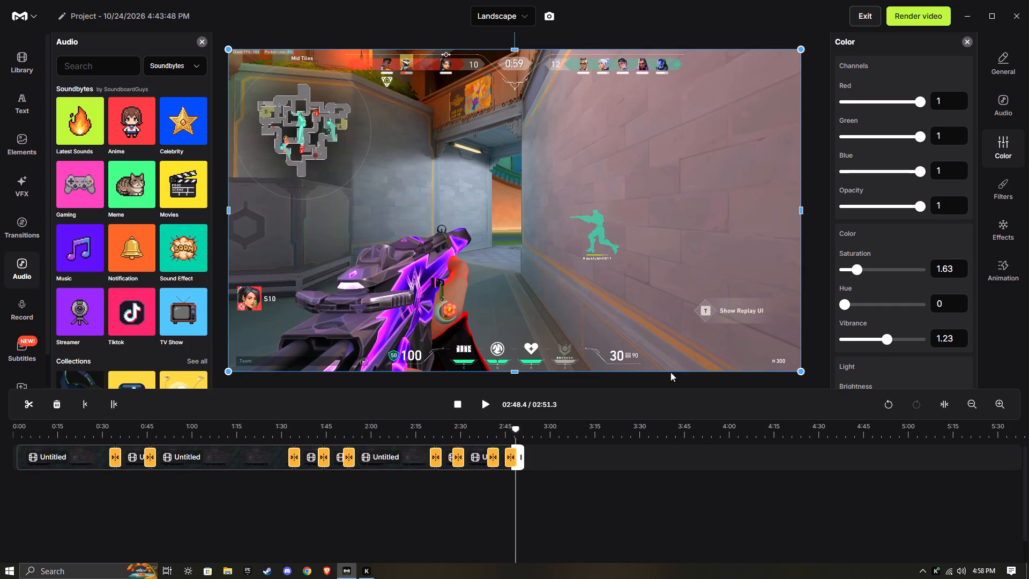
Play the video from about 02:32 to the end and look over the last clip's remaining color and light settings.
{"action": "left_click", "coordinate": [467, 432]}
{"action": "left_click", "coordinate": [488, 403]}
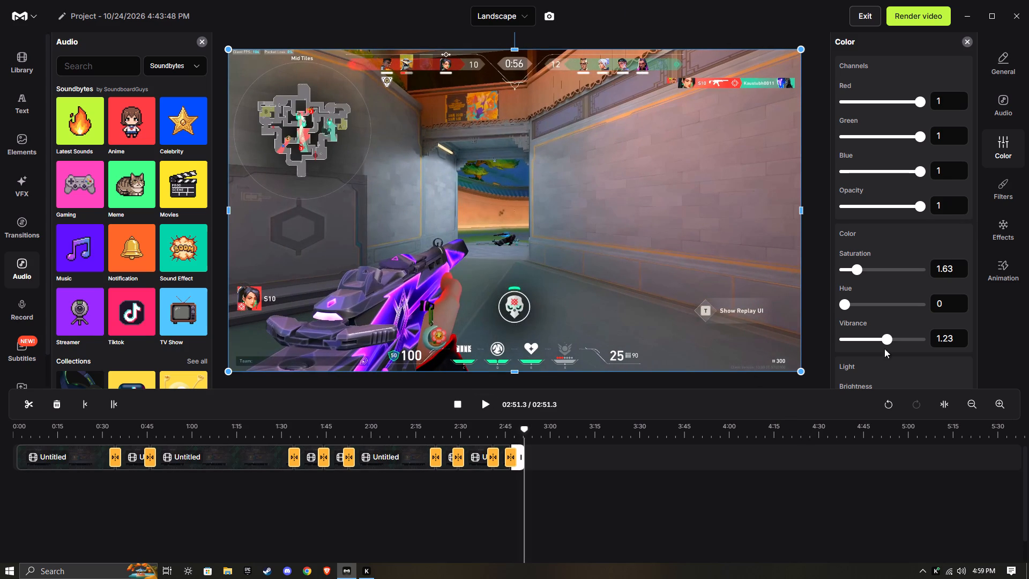
{"action": "scroll", "coordinate": [891, 309], "scroll_direction": "down", "scroll_amount": 6}
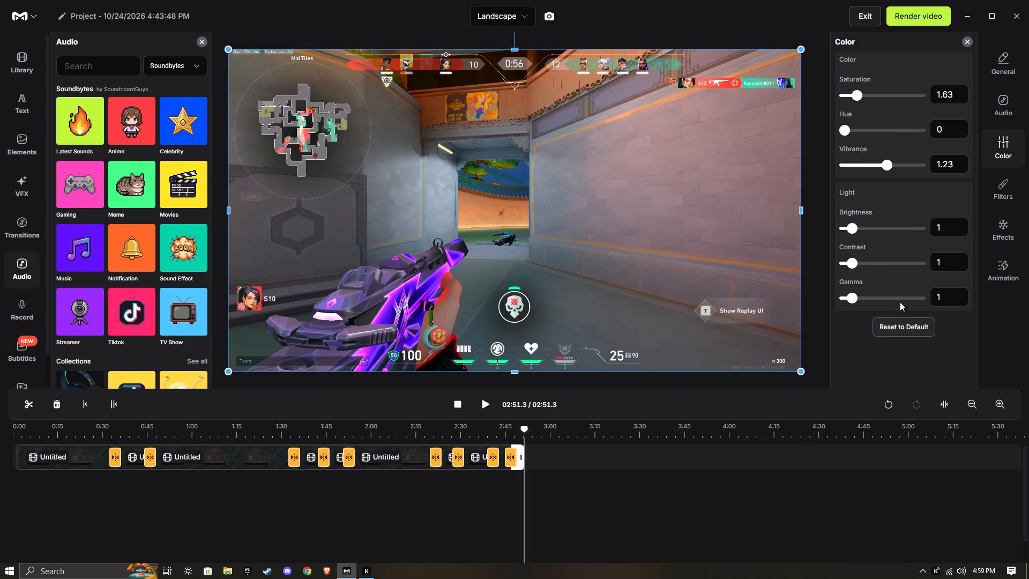
{"action": "scroll", "coordinate": [899, 298], "scroll_direction": "up", "scroll_amount": 4}
Open the video's render settings and bring up the bitrate choices.
{"action": "left_click", "coordinate": [908, 19]}
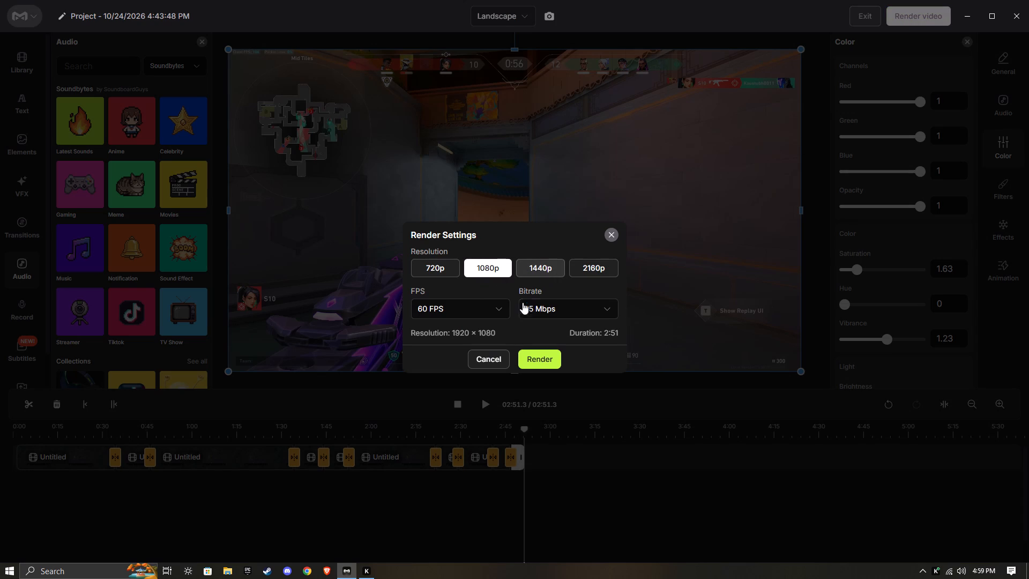
{"action": "left_click", "coordinate": [546, 309]}
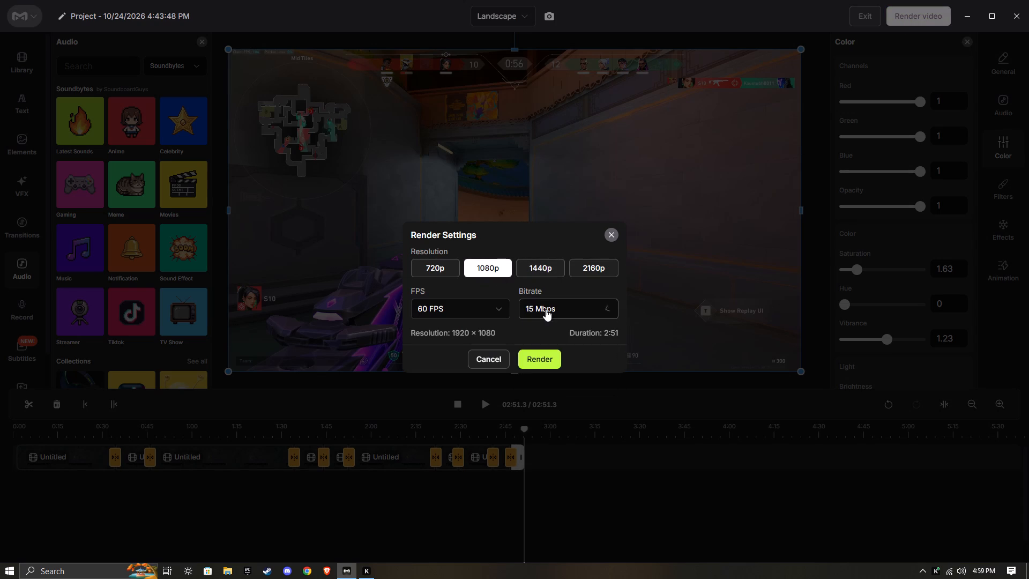